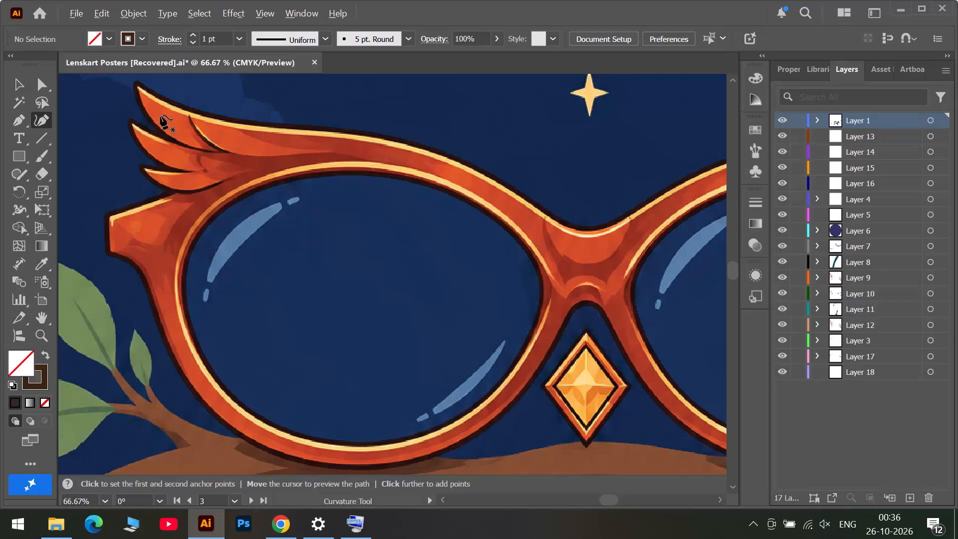
# Start a Curvature path at the left wing's top tip and trace the glasses' upper edge, trying a light peach stroke.
pyautogui.click(138, 85)
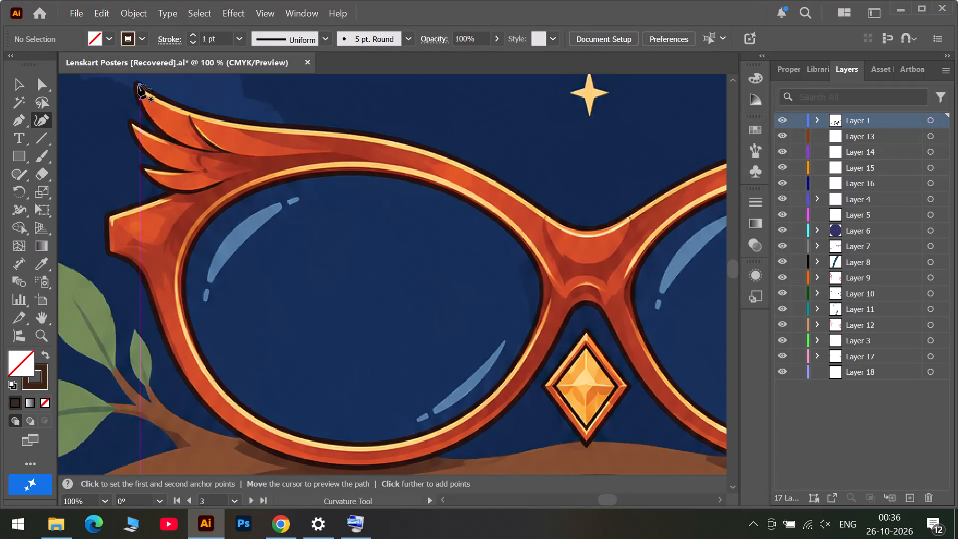
pyautogui.click(181, 107)
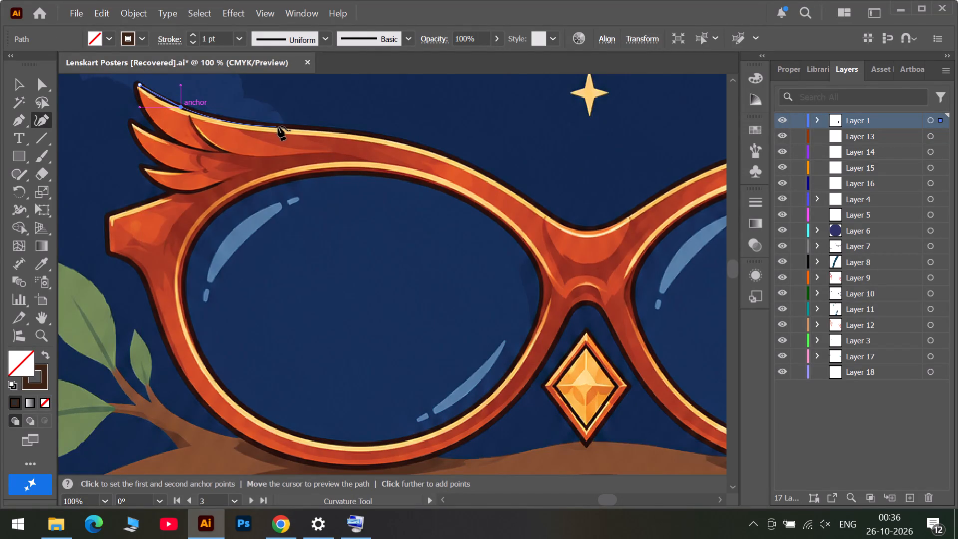
pyautogui.click(248, 122)
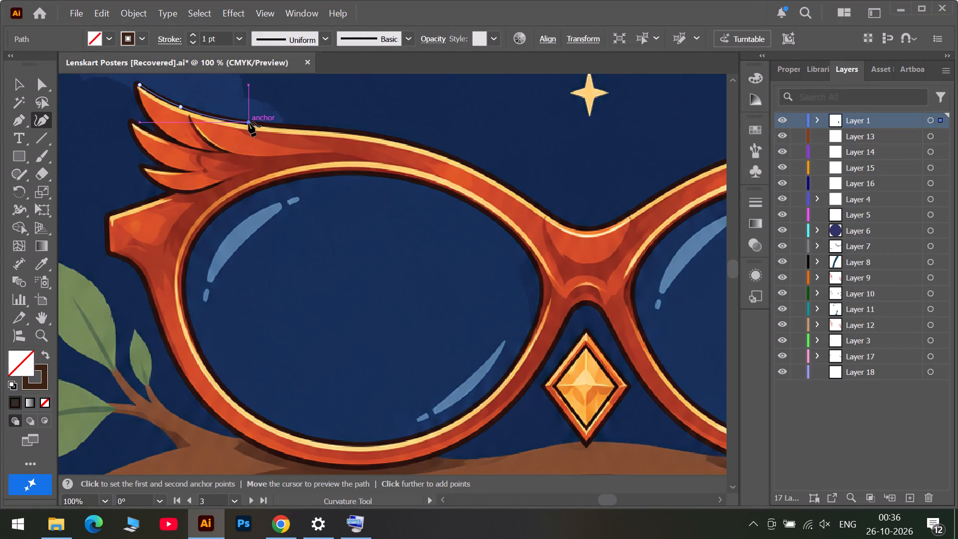
pyautogui.click(142, 36)
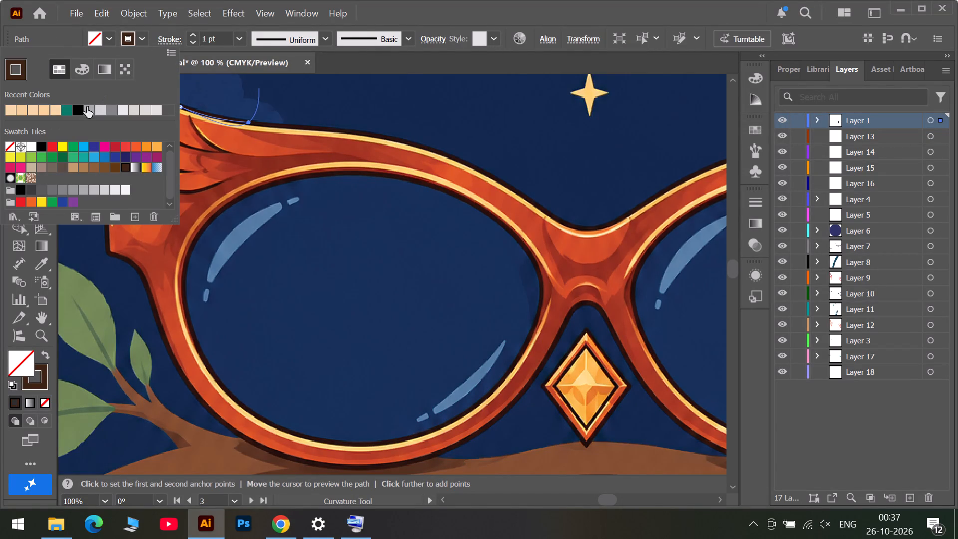
pyautogui.click(6, 113)
pyautogui.click(294, 127)
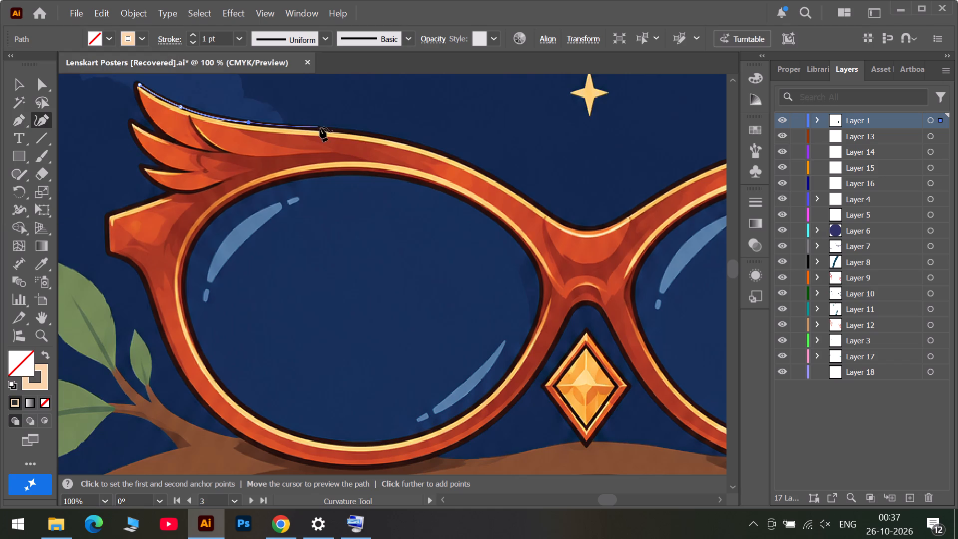
pyautogui.click(316, 128)
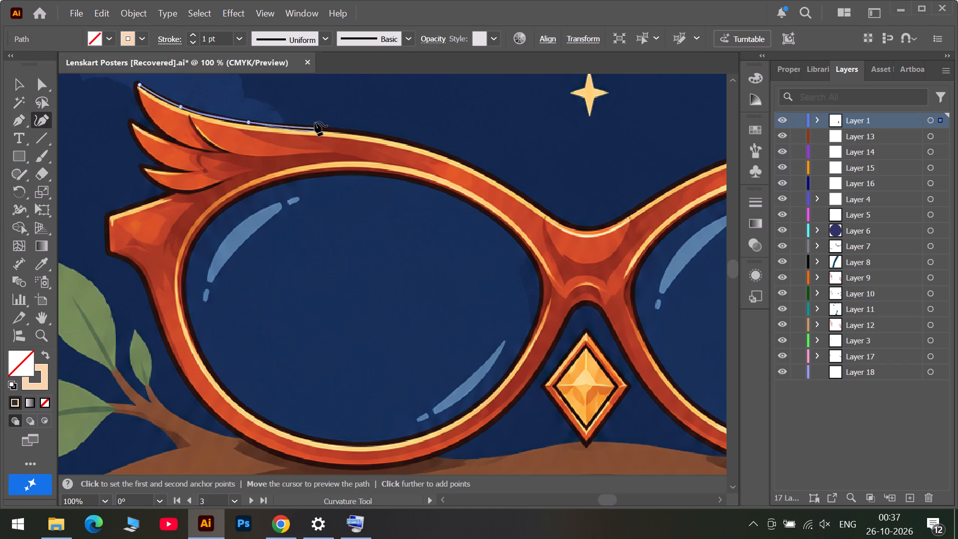
# Change the path's stroke colour to the recently used teal green.
pyautogui.click(145, 41)
pyautogui.click(65, 110)
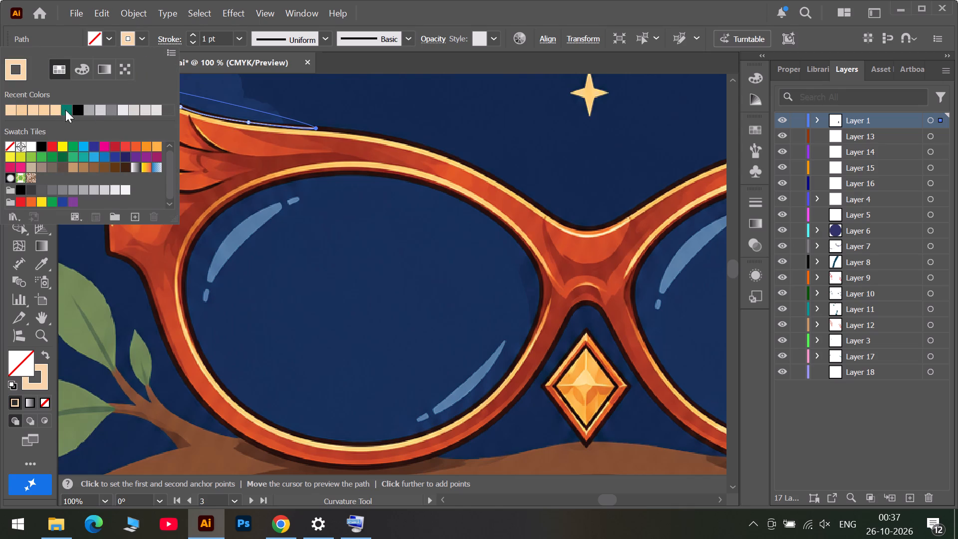
pyautogui.click(383, 138)
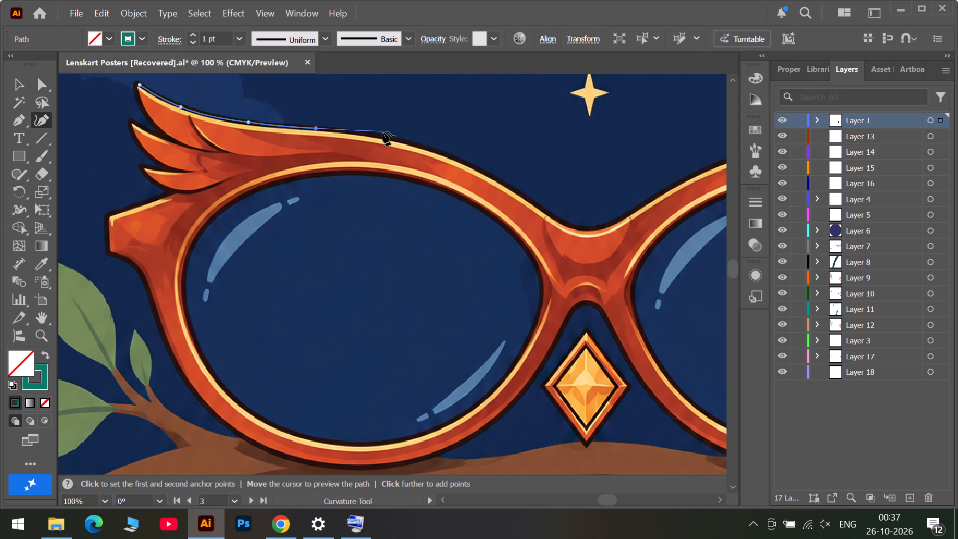
# Continue the path along the outer top edge of the left rim down to the start of the nose bridge.
pyautogui.keyDown('alt'); pyautogui.scroll(1, 383, 132); pyautogui.keyUp('alt')
pyautogui.scroll(1, 373, 143)
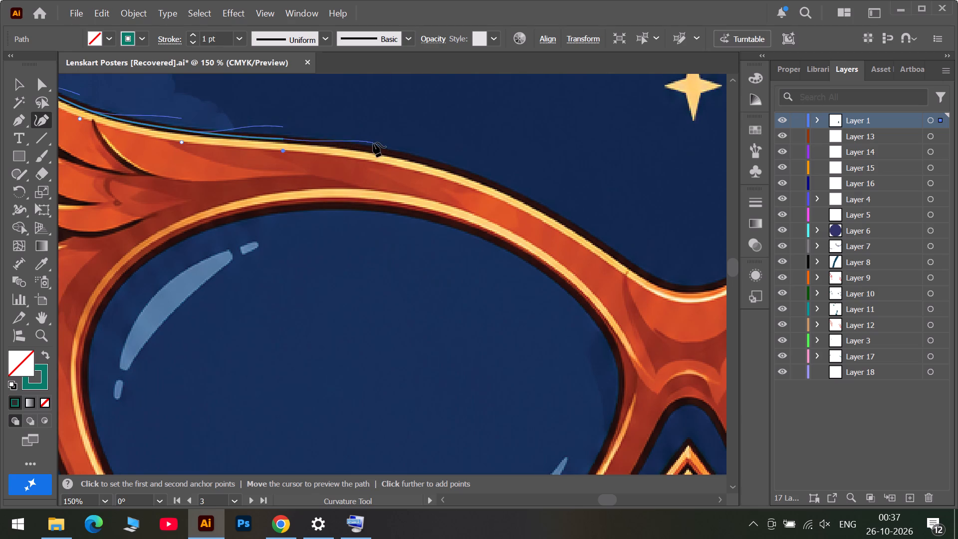
pyautogui.scroll(1, 373, 143)
pyautogui.scroll(-3, 373, 143)
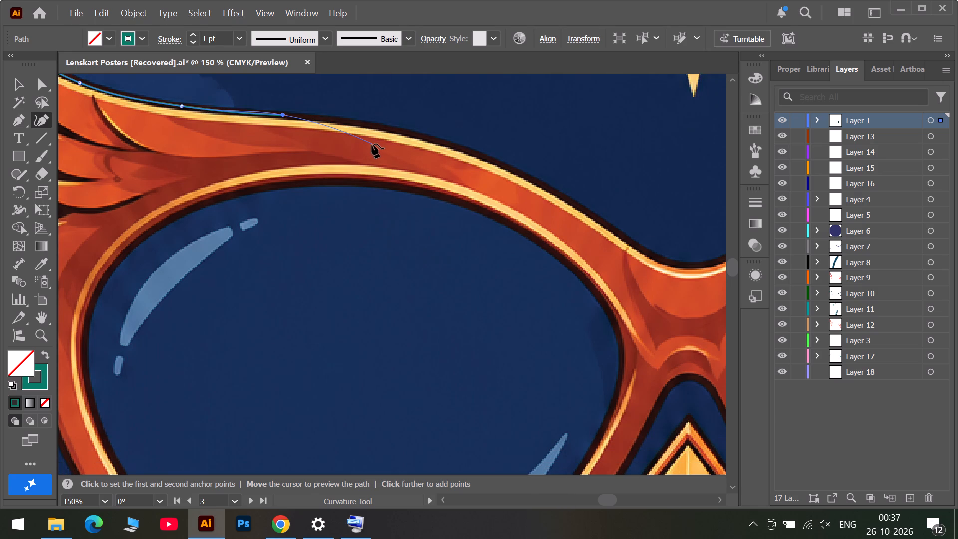
pyautogui.scroll(-1, 369, 147)
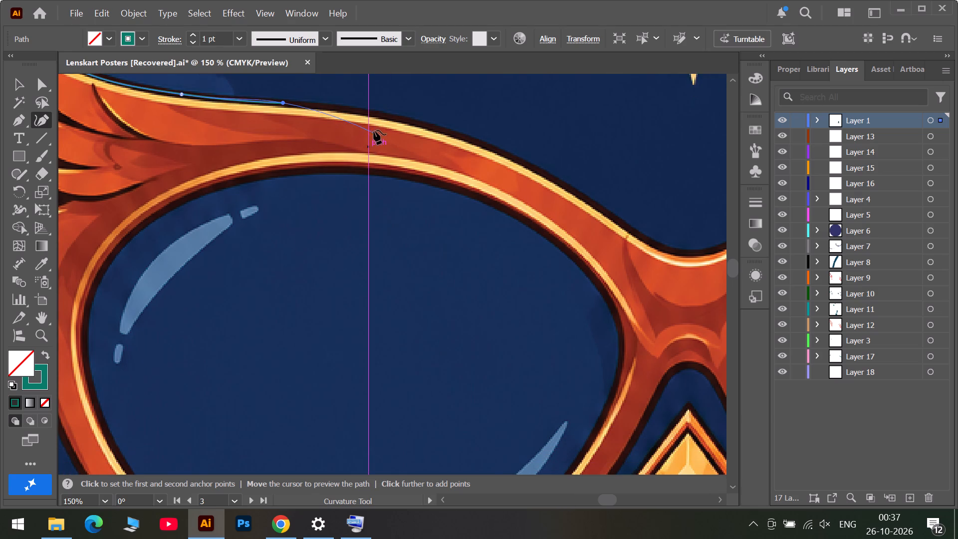
pyautogui.click(395, 117)
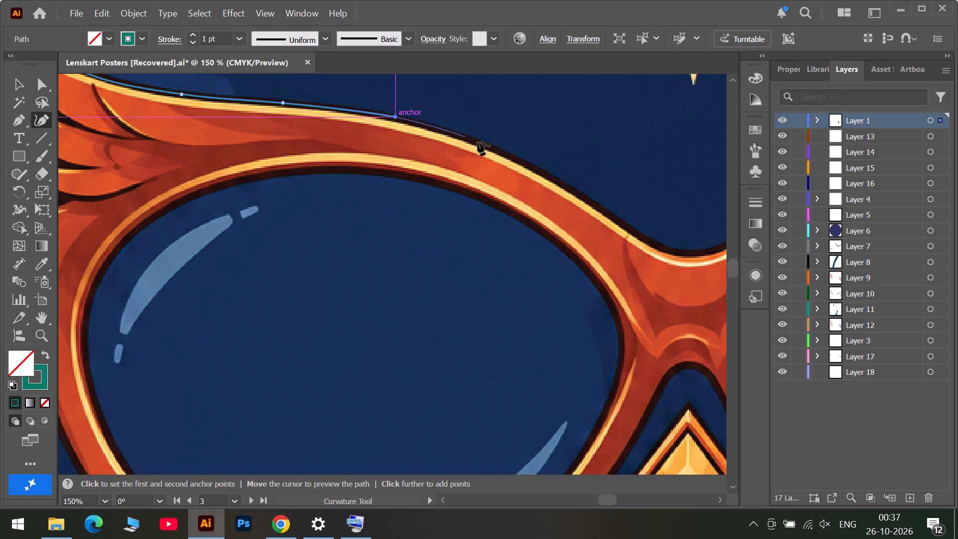
pyautogui.click(507, 156)
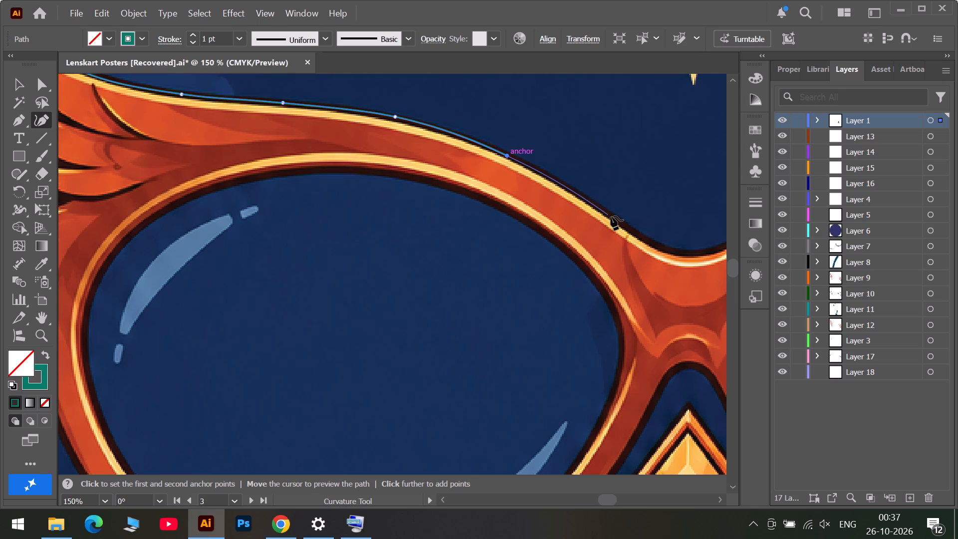
pyautogui.click(621, 223)
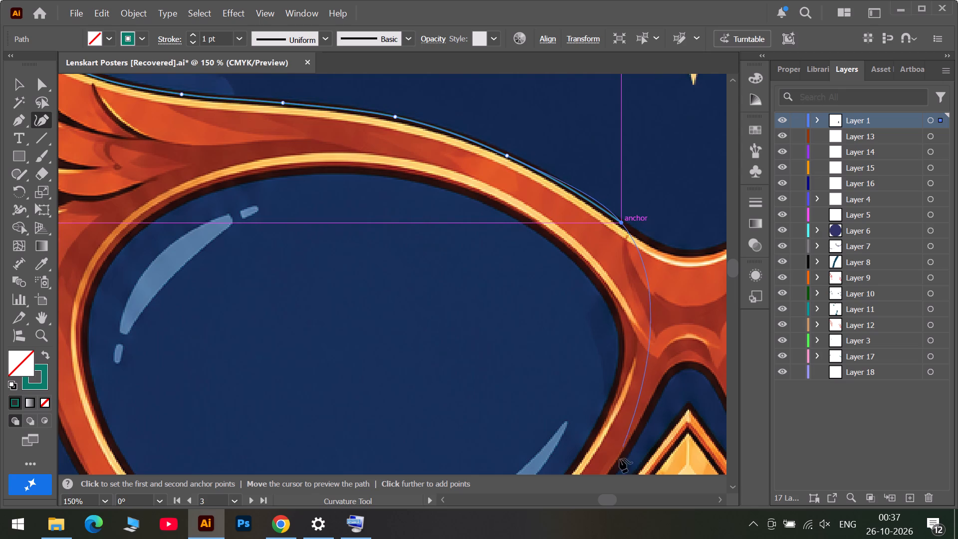
# Trace the dip of the nose bridge's upper edge and adjust its two anchor points to fit the curve.
pyautogui.click(632, 499)
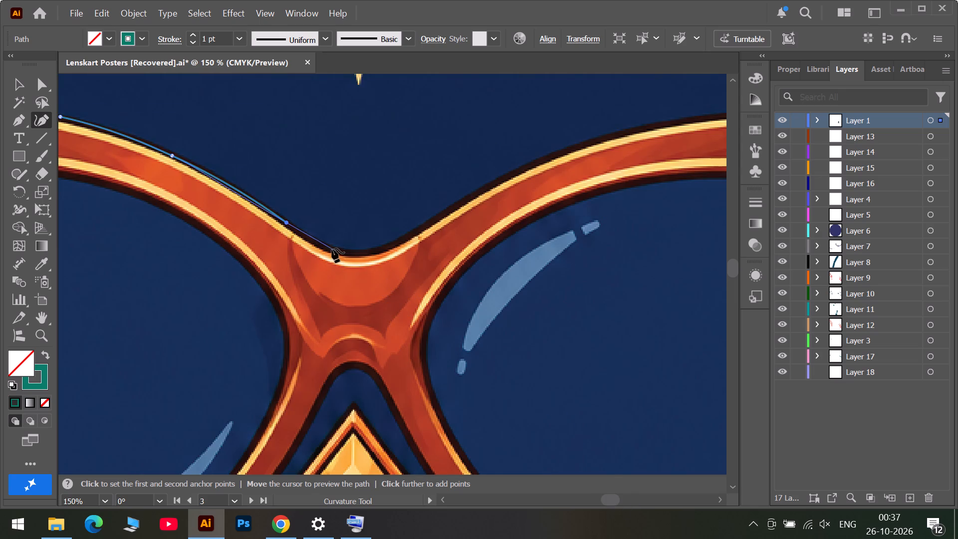
pyautogui.click(325, 248)
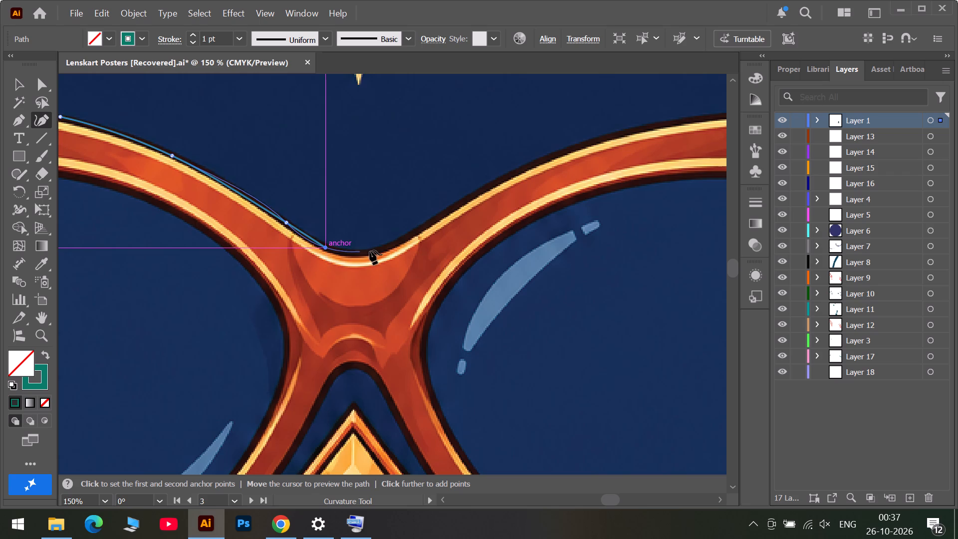
pyautogui.click(397, 243)
pyautogui.moveTo(326, 249); pyautogui.dragTo(328, 249)
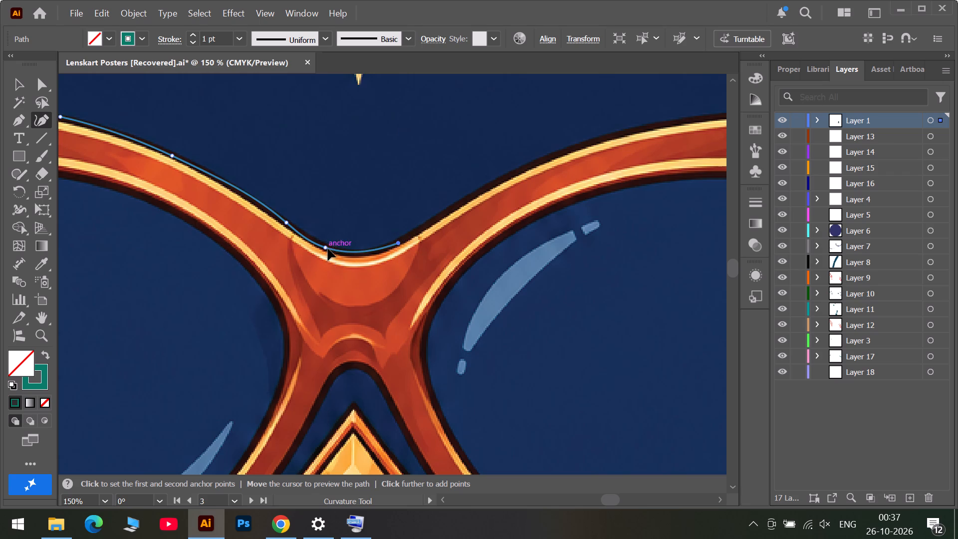
pyautogui.moveTo(328, 249); pyautogui.dragTo(347, 253)
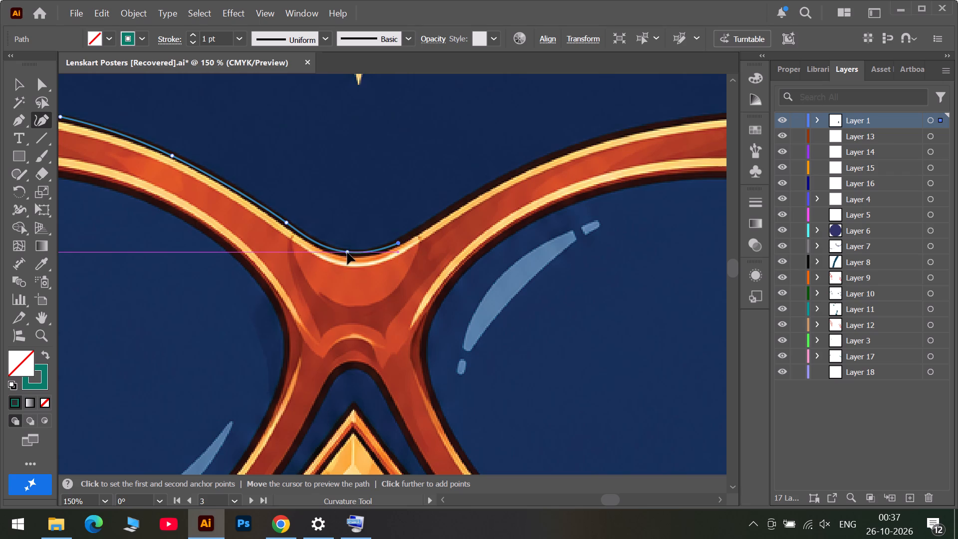
pyautogui.moveTo(347, 253); pyautogui.dragTo(347, 254)
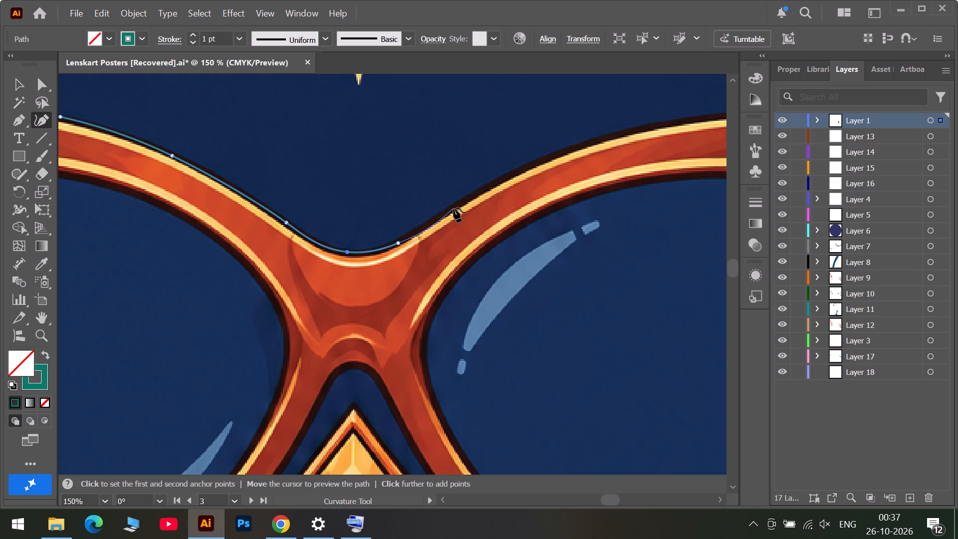
pyautogui.moveTo(399, 242); pyautogui.dragTo(393, 246)
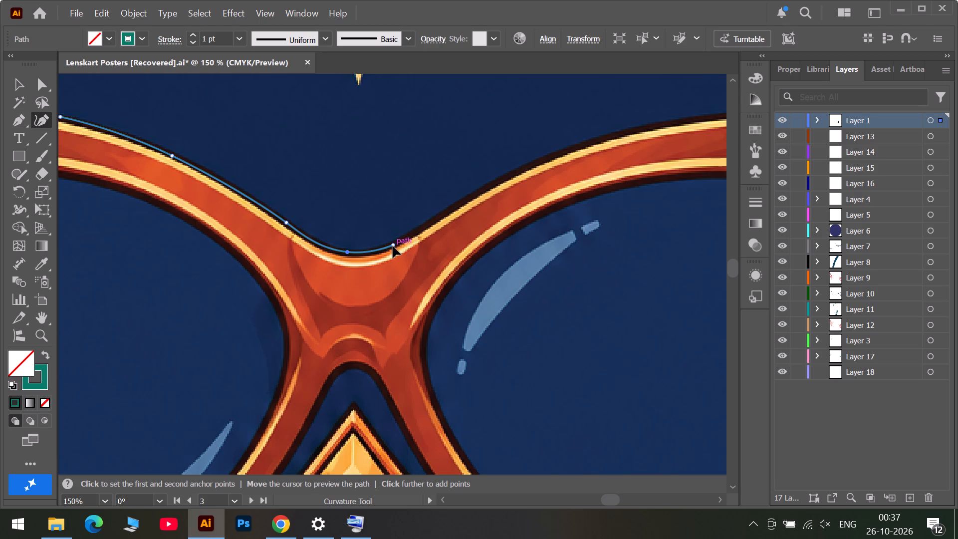
pyautogui.moveTo(393, 246); pyautogui.dragTo(388, 247)
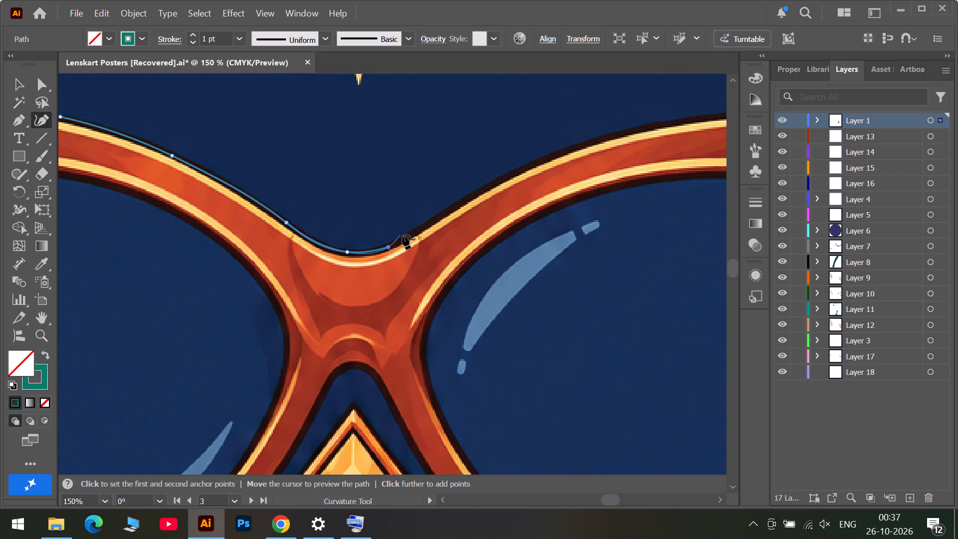
# Extend the path from the nose bridge up the right rim's outer edge and reposition anchors to match the outline.
pyautogui.click(457, 204)
pyautogui.moveTo(425, 229); pyautogui.dragTo(428, 224)
pyautogui.click(459, 203)
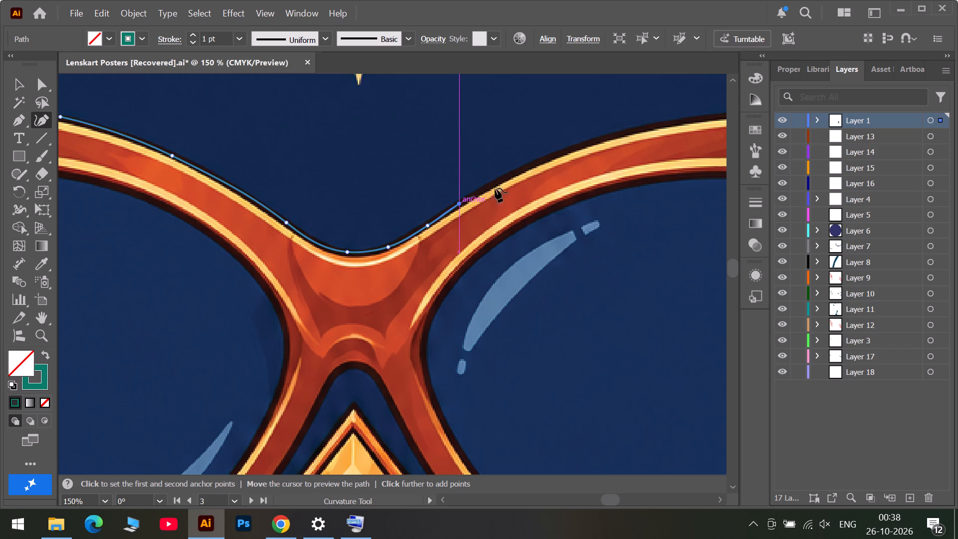
pyautogui.click(585, 144)
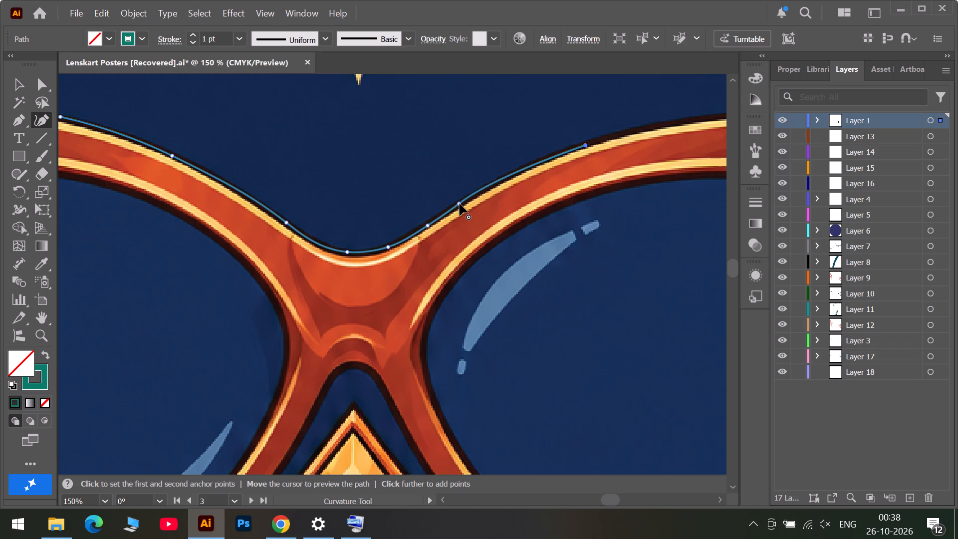
pyautogui.moveTo(460, 204); pyautogui.dragTo(475, 196)
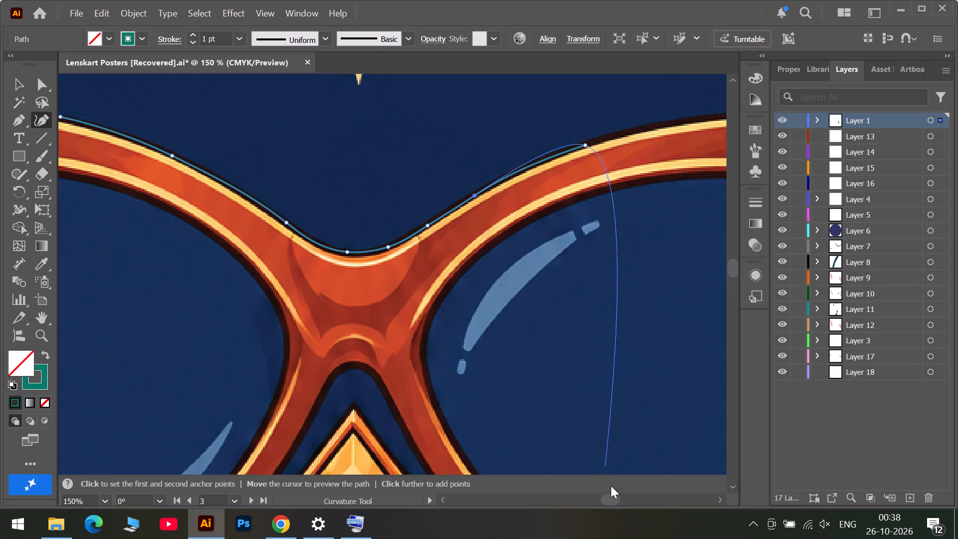
# Carry the path over the top of the right rim and refine the preceding anchors to follow the dark outline.
pyautogui.click(632, 496)
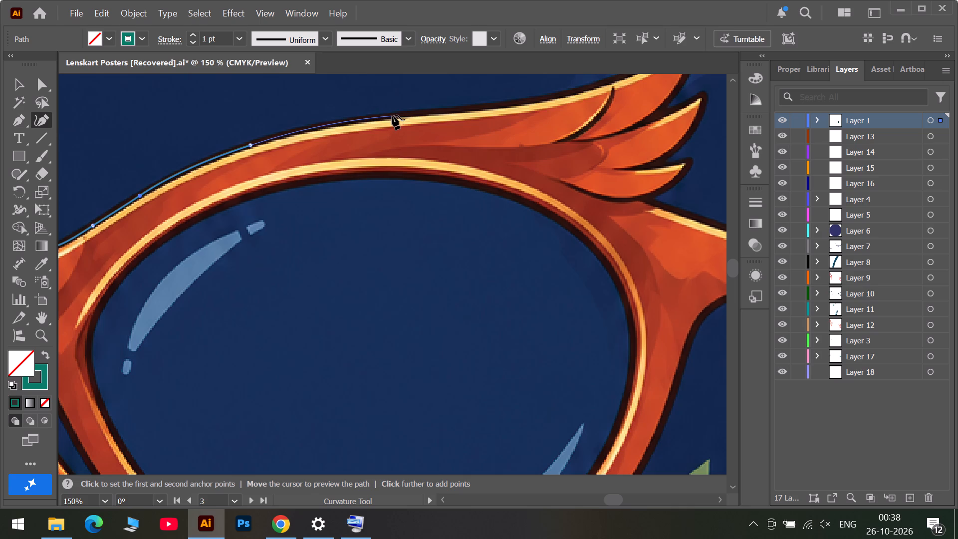
pyautogui.click(329, 124)
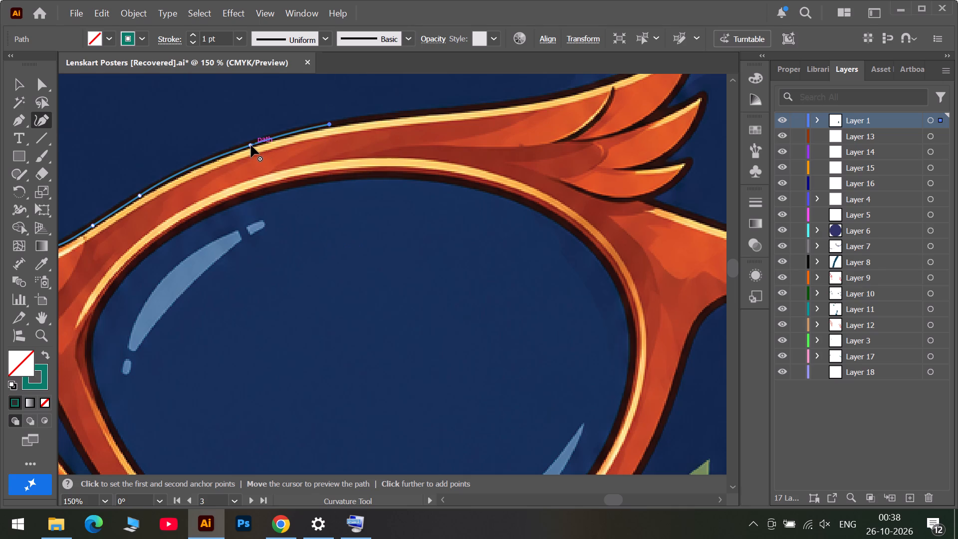
pyautogui.click(251, 145)
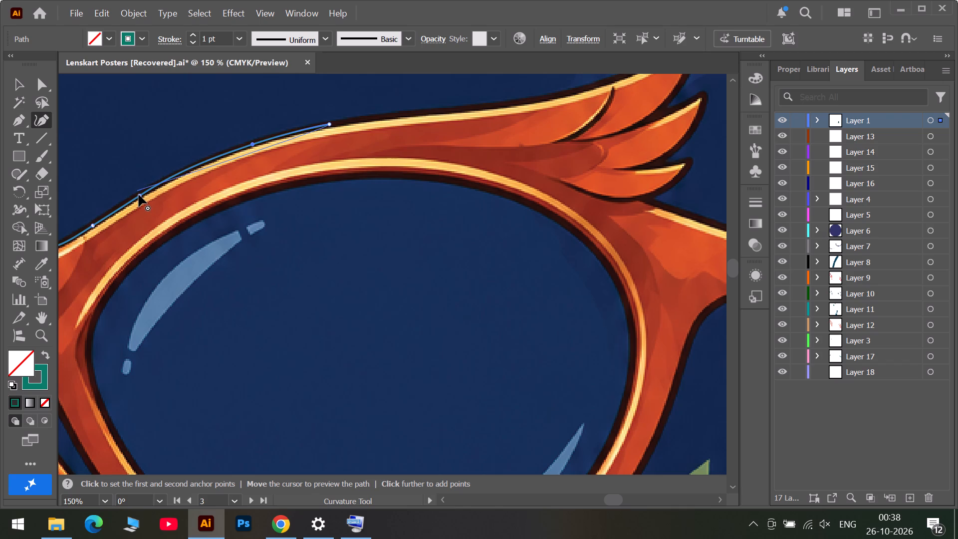
pyautogui.moveTo(139, 195); pyautogui.dragTo(136, 194)
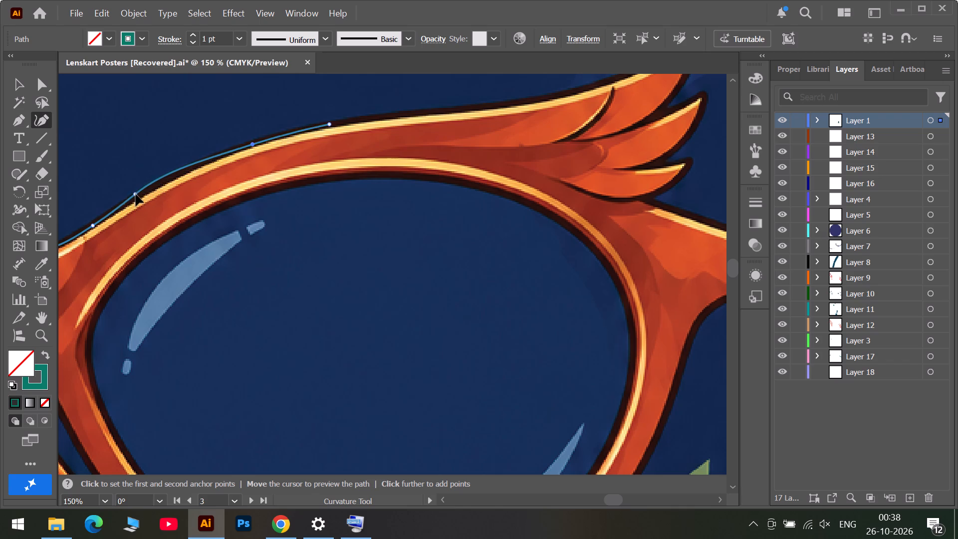
pyautogui.moveTo(136, 194); pyautogui.dragTo(144, 193)
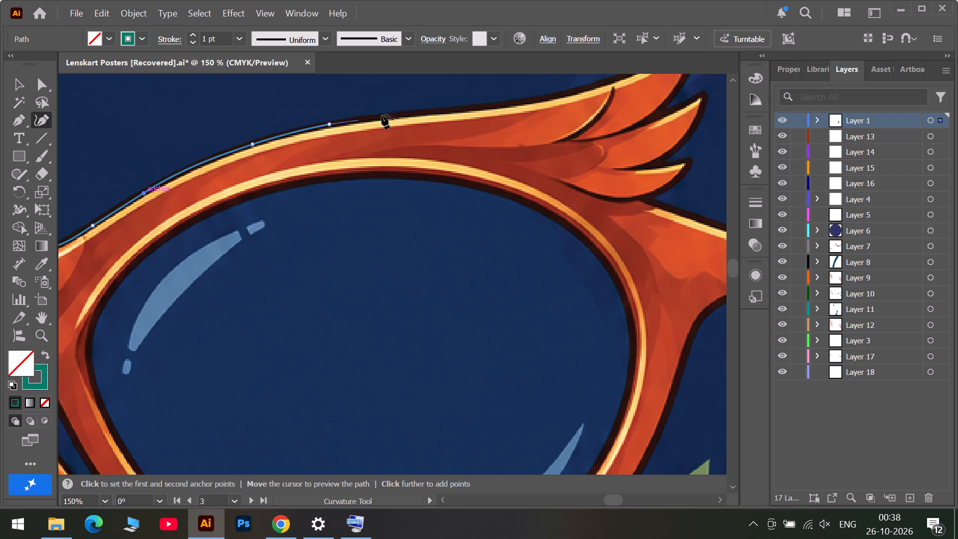
# Extend the path along the right rim's upper edge and the wing's top outline to the tip of the top feather.
pyautogui.click(434, 111)
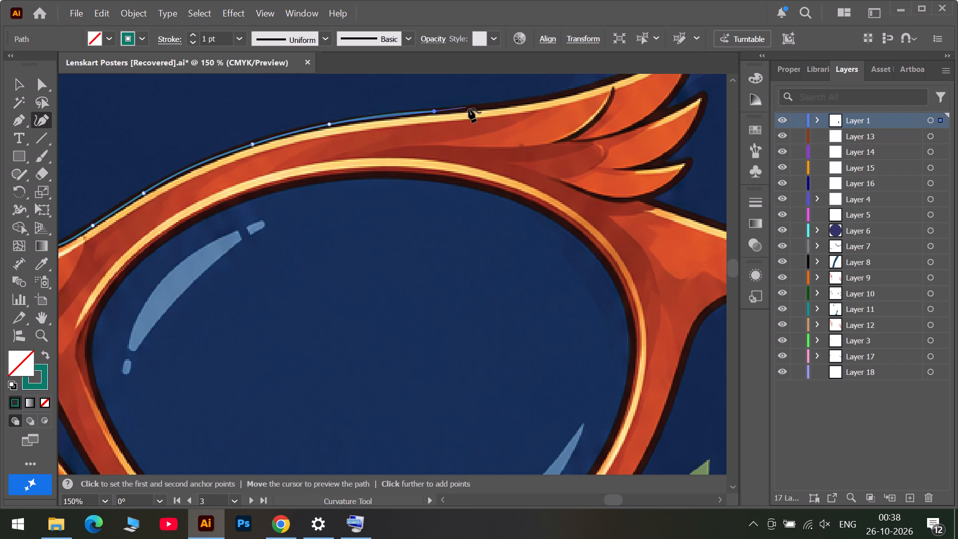
pyautogui.scroll(3, 596, 101)
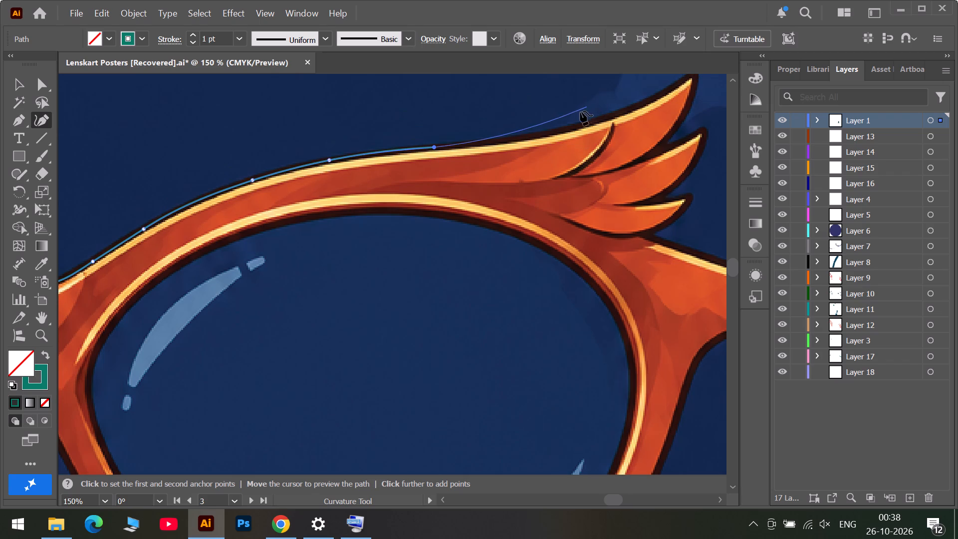
pyautogui.click(553, 132)
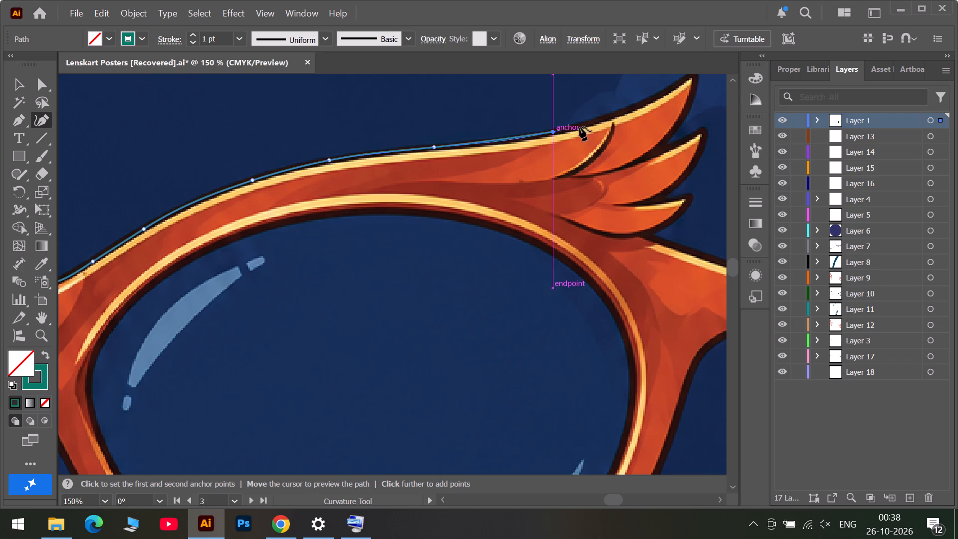
pyautogui.scroll(3, 682, 86)
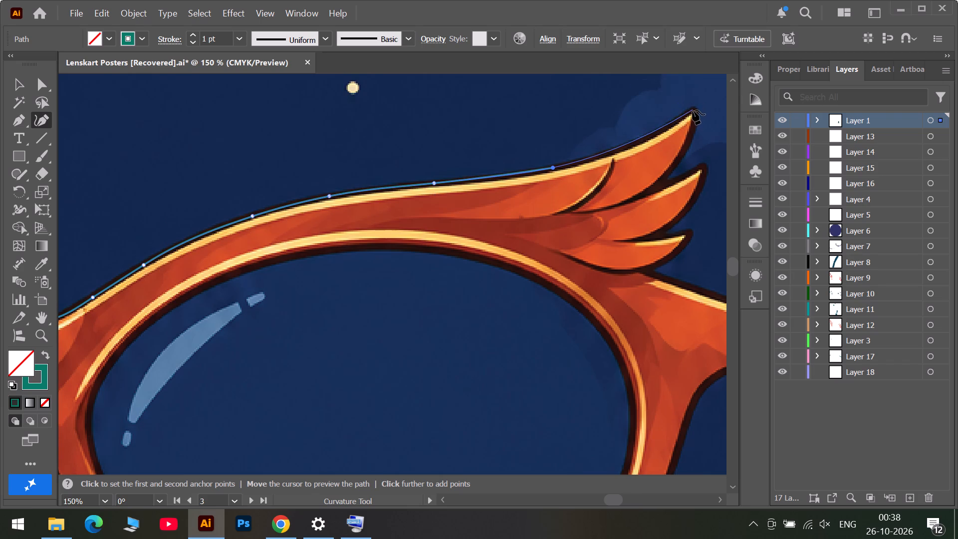
pyautogui.click(658, 132)
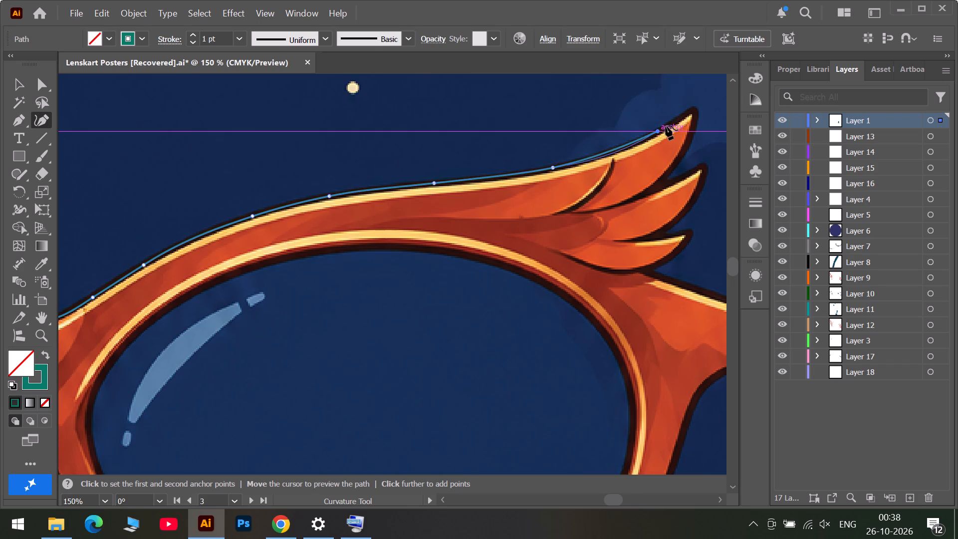
pyautogui.click(692, 109)
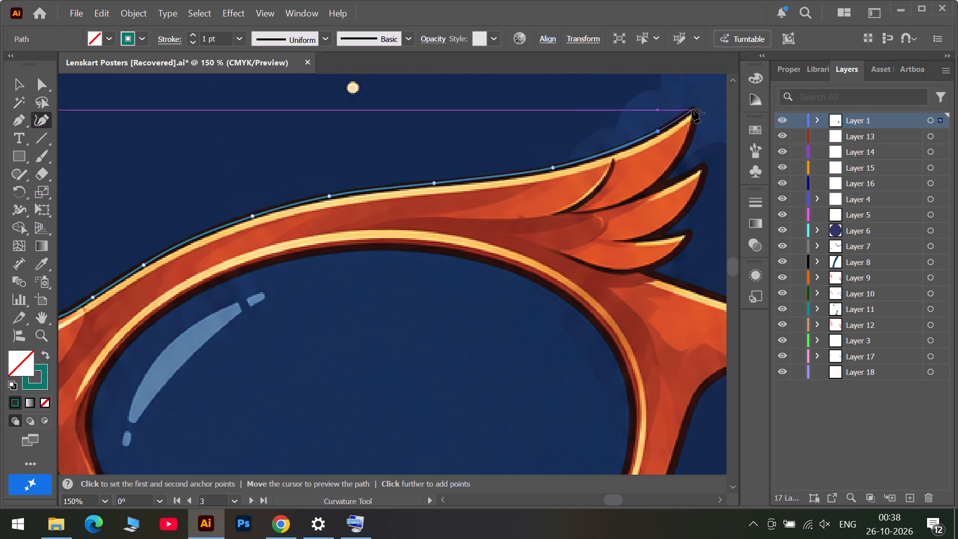
# Trace the top feather's underside back to its notch with the middle feather, adjusting the tip anchor and making the notch a corner.
pyautogui.click(680, 162)
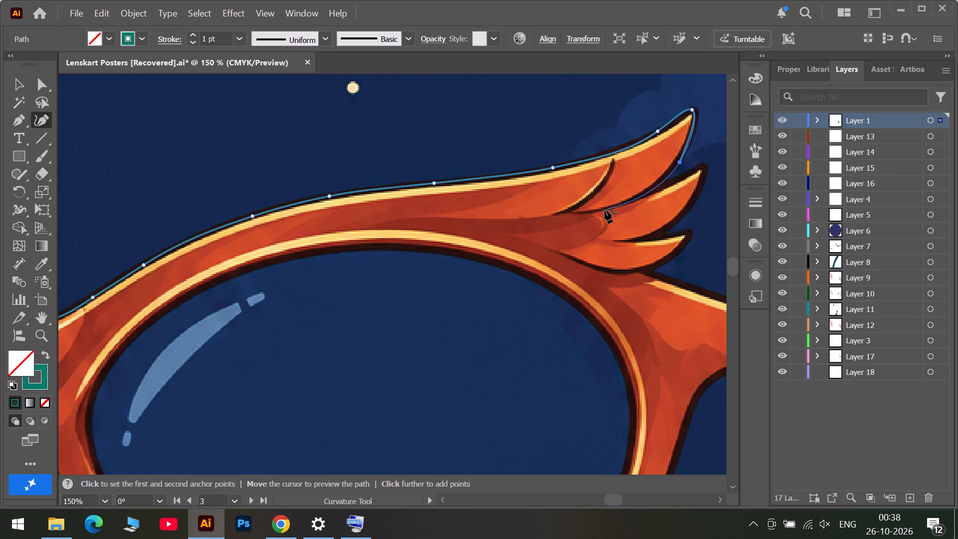
pyautogui.click(571, 212)
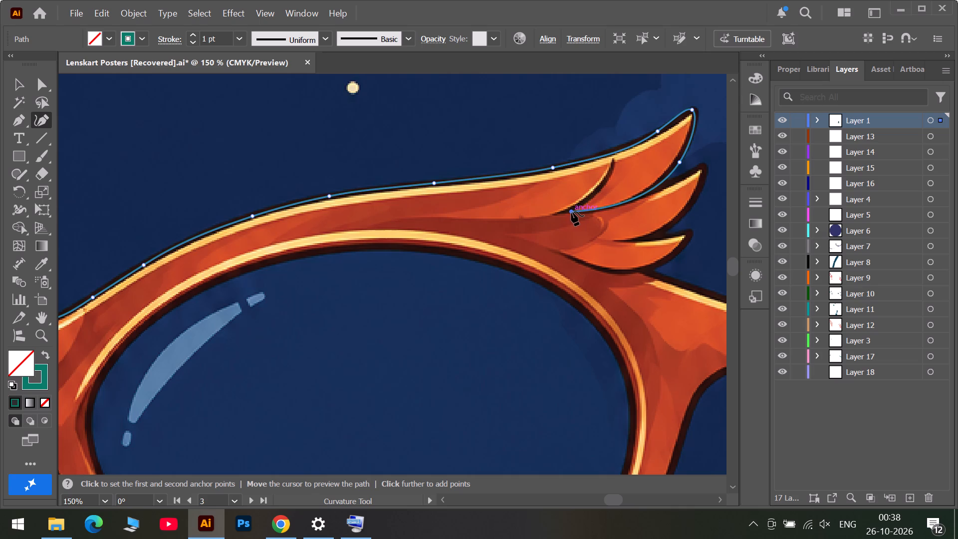
pyautogui.click(693, 109)
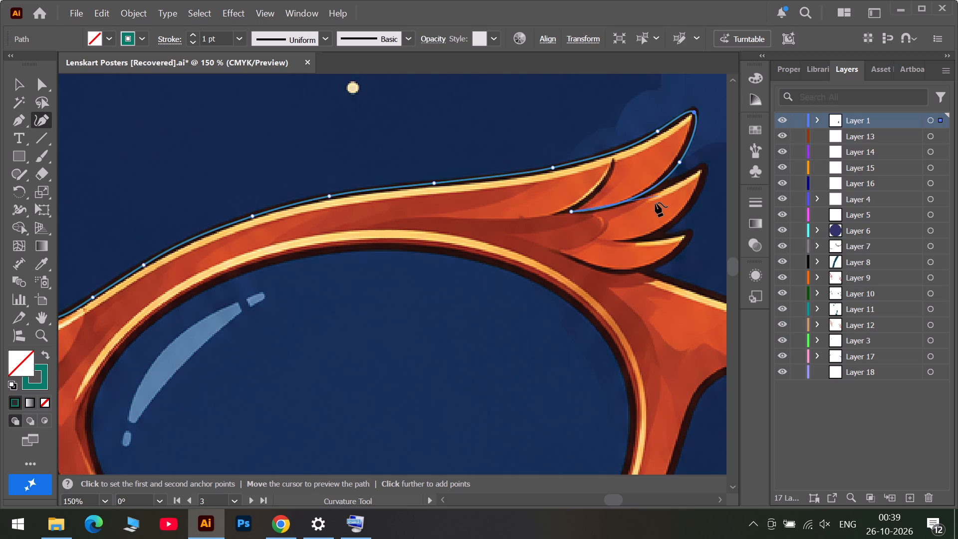
pyautogui.scroll(3, 655, 203)
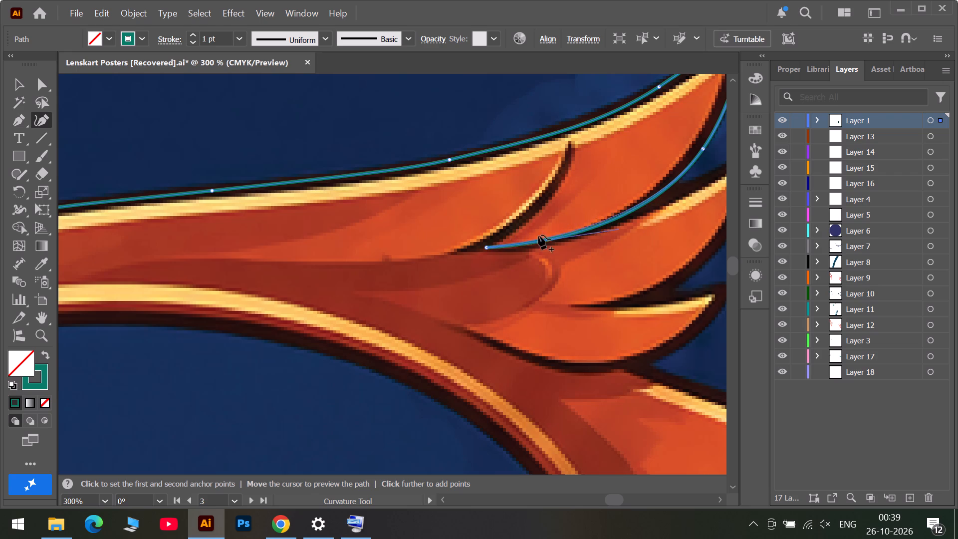
pyautogui.tripleClick(488, 248)
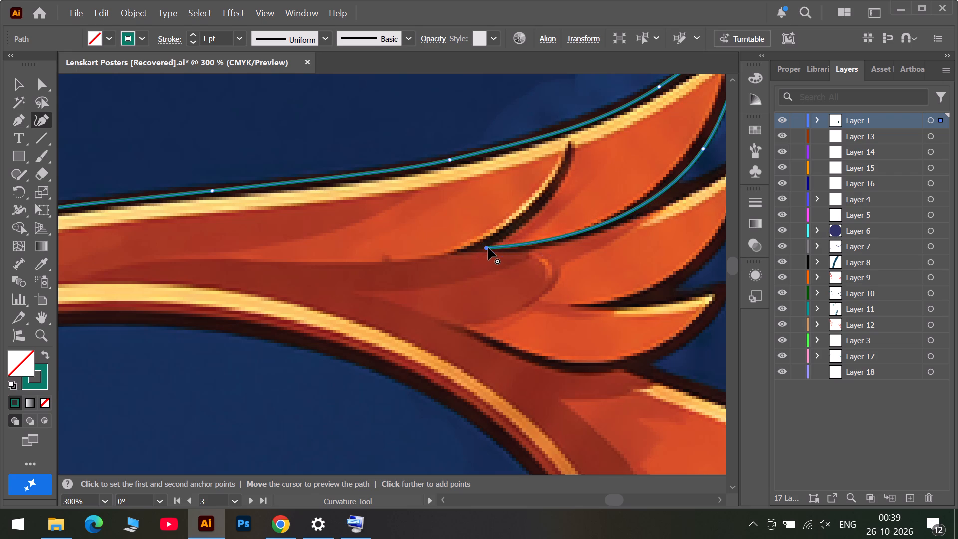
# Trace the middle feather's upper edge from the notch to its tip, repositioning the intermediate anchors to follow the dark outline.
pyautogui.click(661, 205)
pyautogui.moveTo(575, 224); pyautogui.dragTo(571, 236)
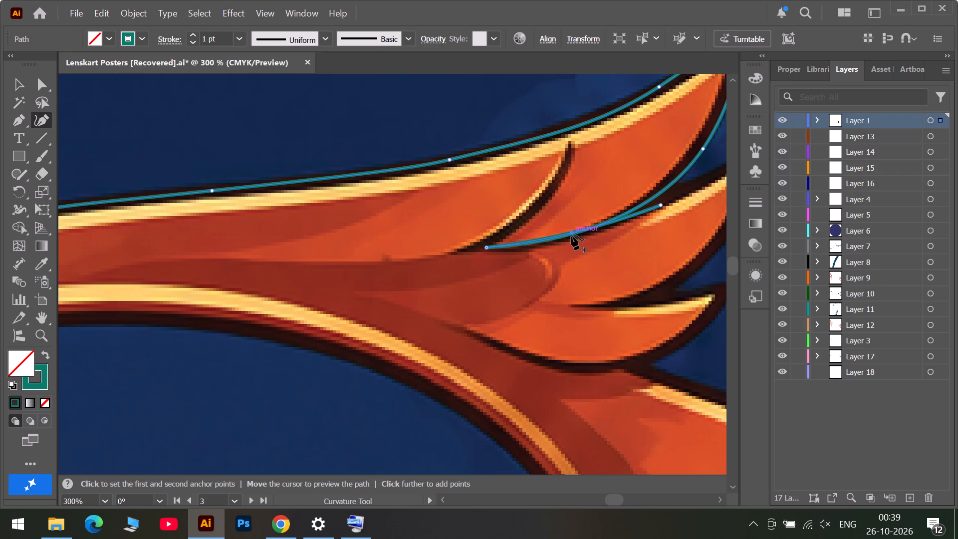
pyautogui.moveTo(571, 236); pyautogui.dragTo(546, 242)
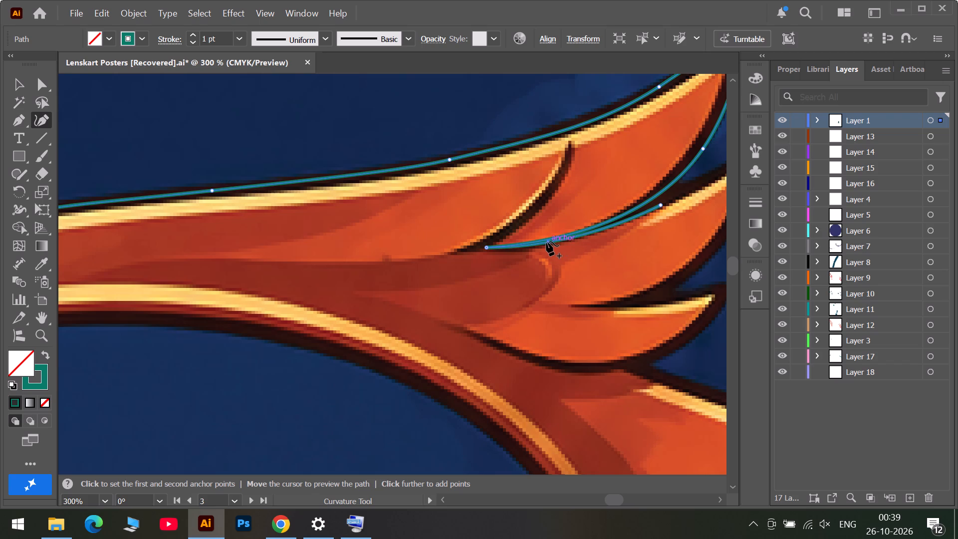
pyautogui.moveTo(546, 242); pyautogui.dragTo(547, 239)
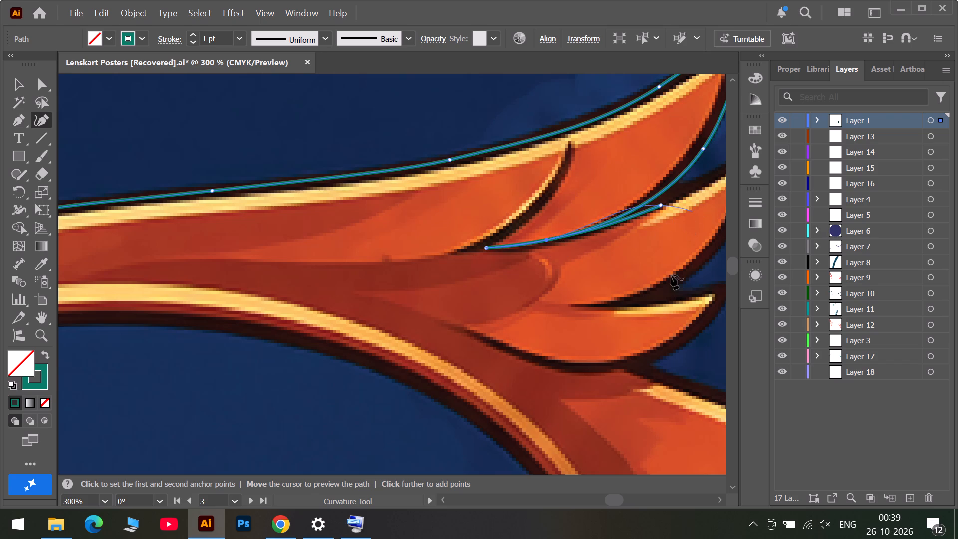
pyautogui.click(650, 501)
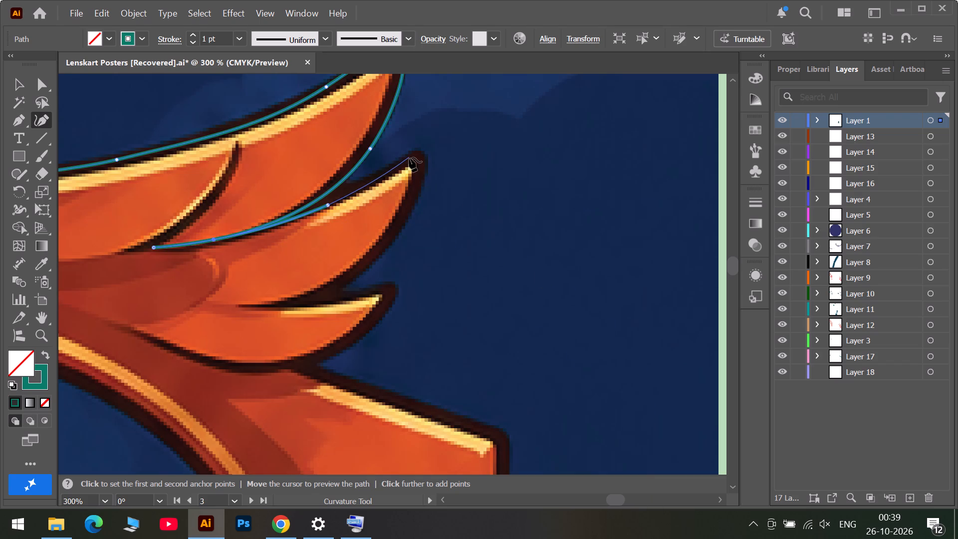
pyautogui.click(409, 158)
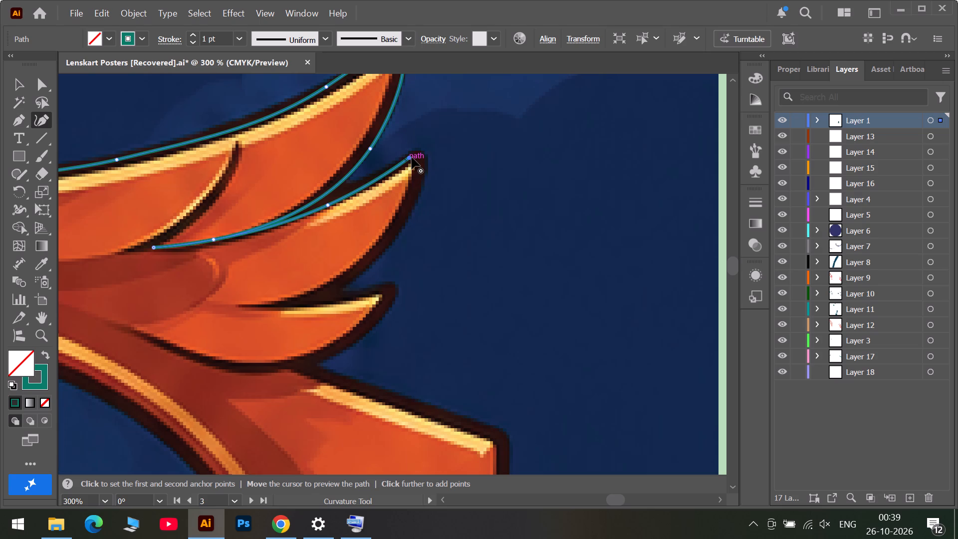
pyautogui.moveTo(411, 158); pyautogui.dragTo(387, 174)
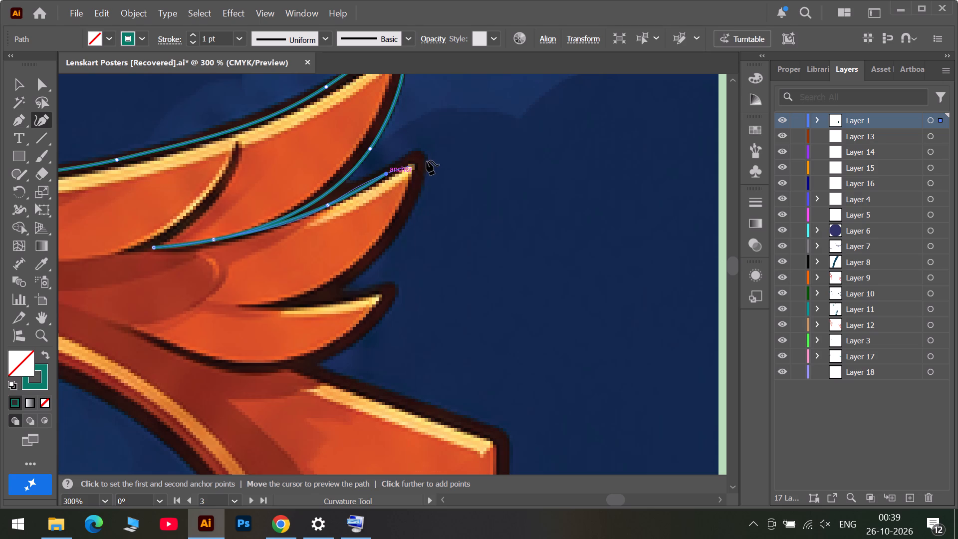
pyautogui.click(415, 156)
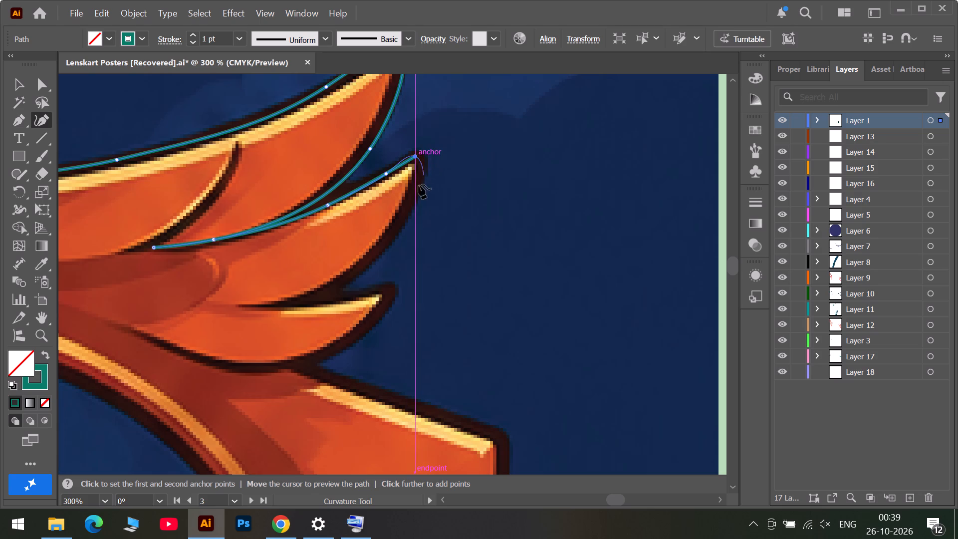
# Carry the path around the middle feather's tip and down its outer edge, adjusting the tip and adding an anchor below it.
pyautogui.click(383, 247)
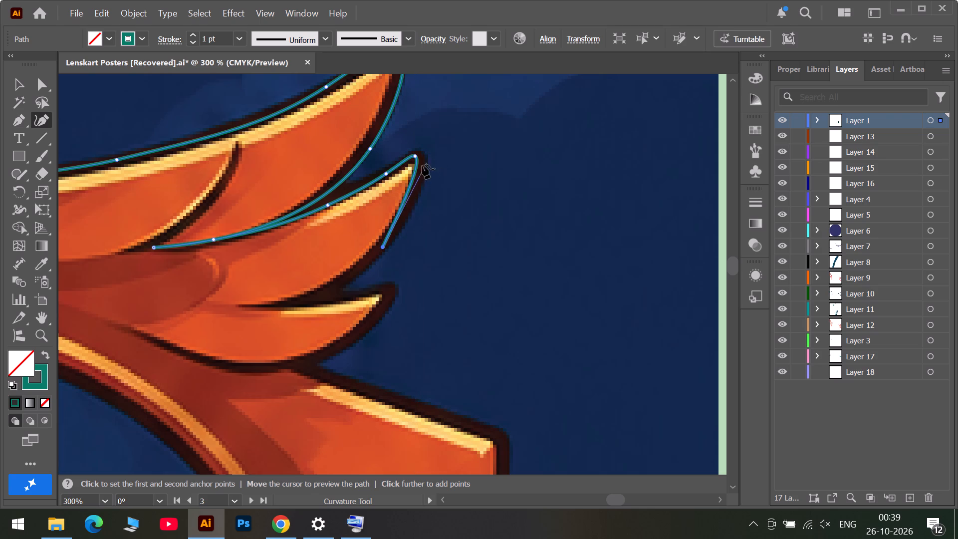
pyautogui.click(416, 158)
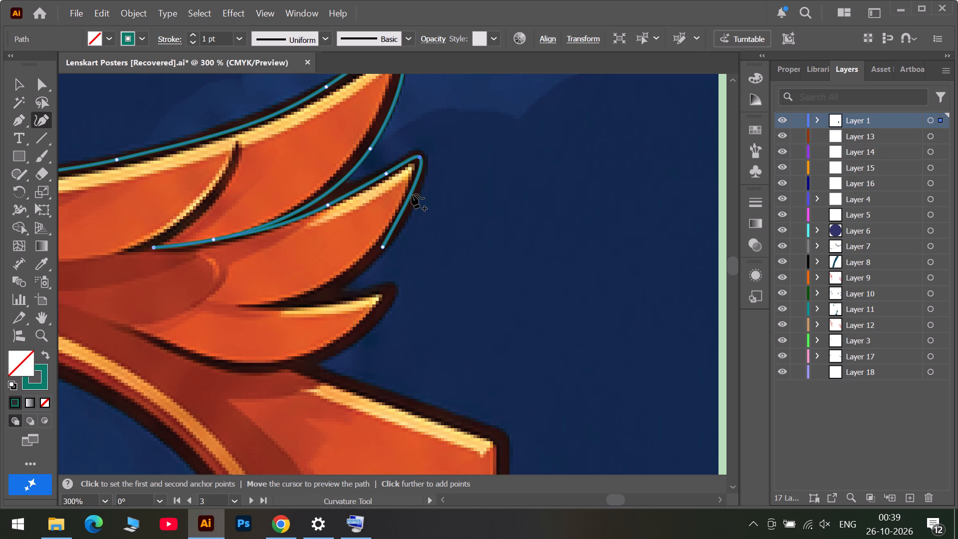
pyautogui.moveTo(410, 194); pyautogui.dragTo(413, 200)
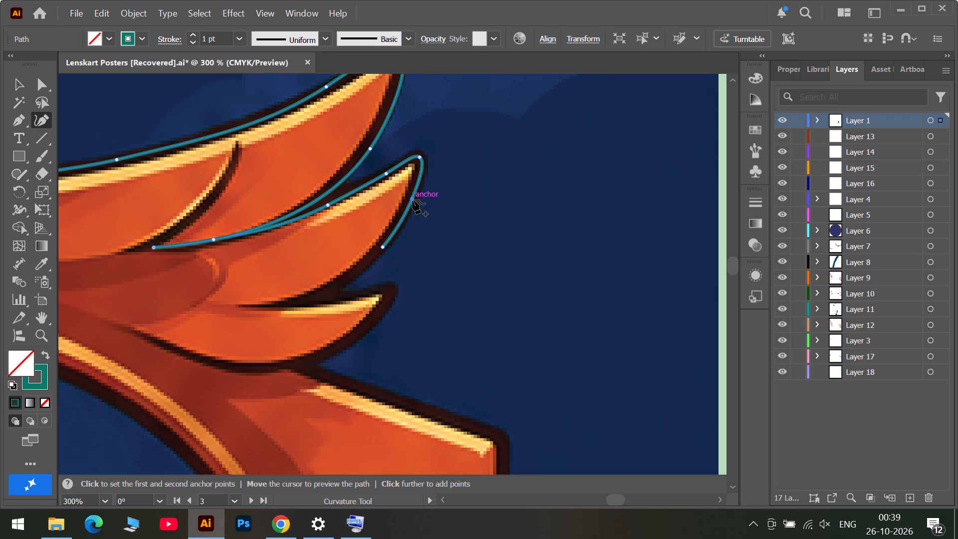
pyautogui.moveTo(413, 200); pyautogui.dragTo(413, 202)
# Refine the top feather by moving its tip anchor outward and adding and repositioning anchors along its upper edge.
pyautogui.scroll(4, 399, 153)
pyautogui.scroll(-5, 390, 209)
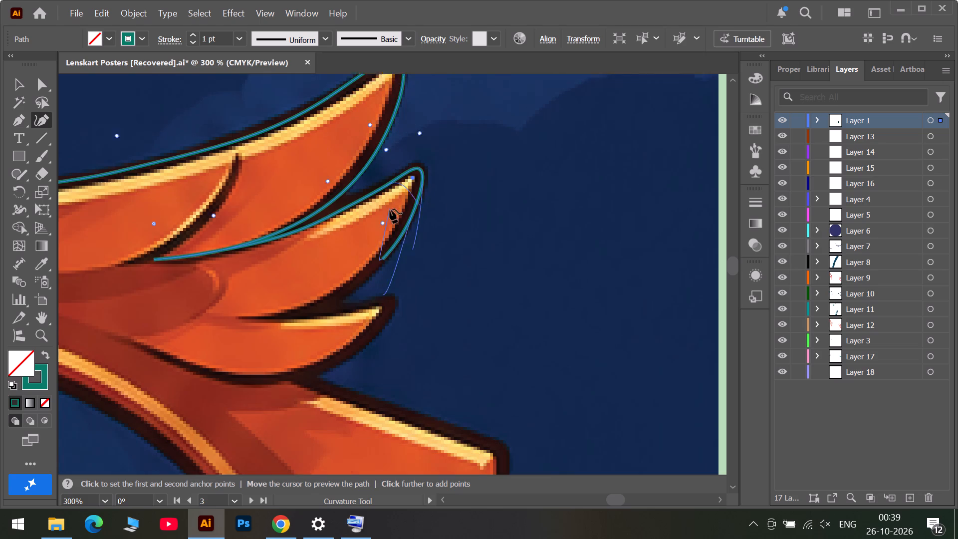
pyautogui.scroll(5, 388, 89)
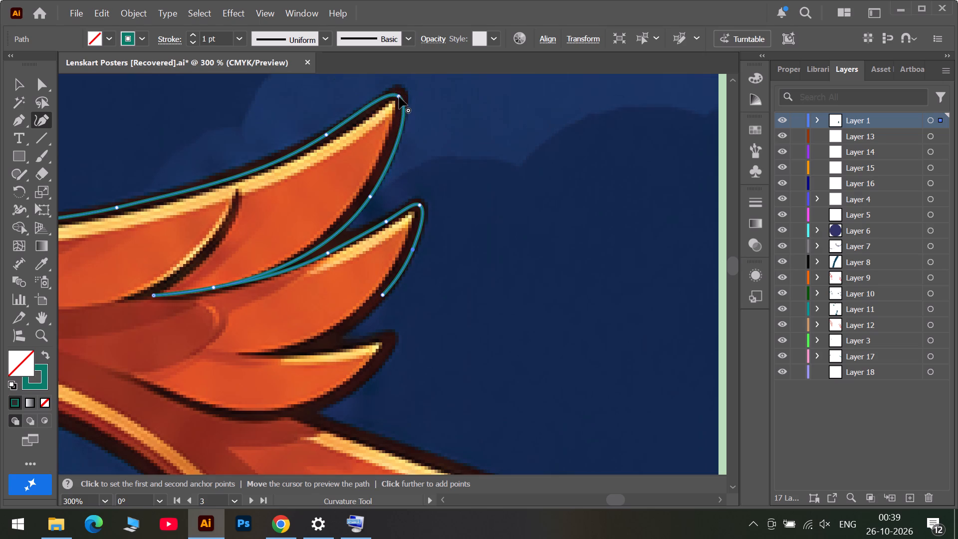
pyautogui.click(399, 95)
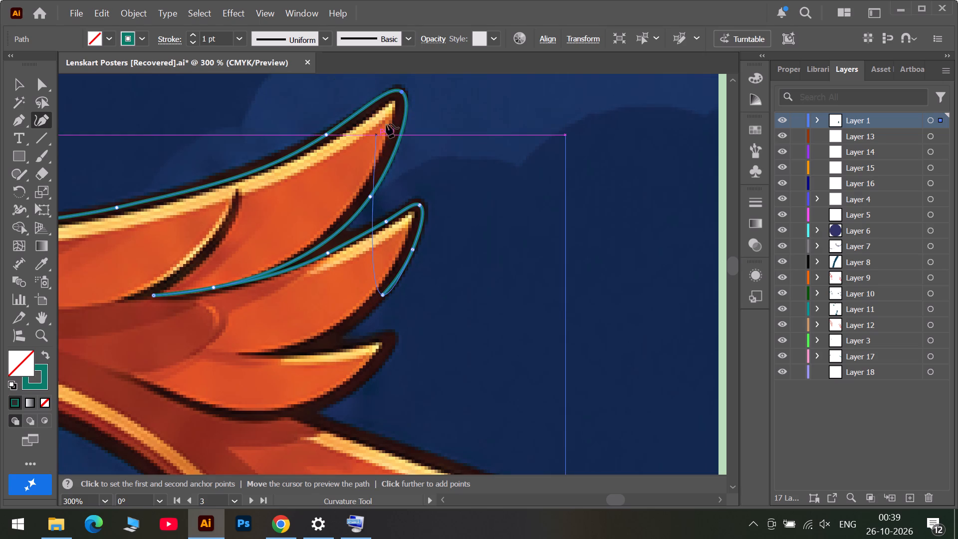
pyautogui.moveTo(402, 91); pyautogui.dragTo(404, 90)
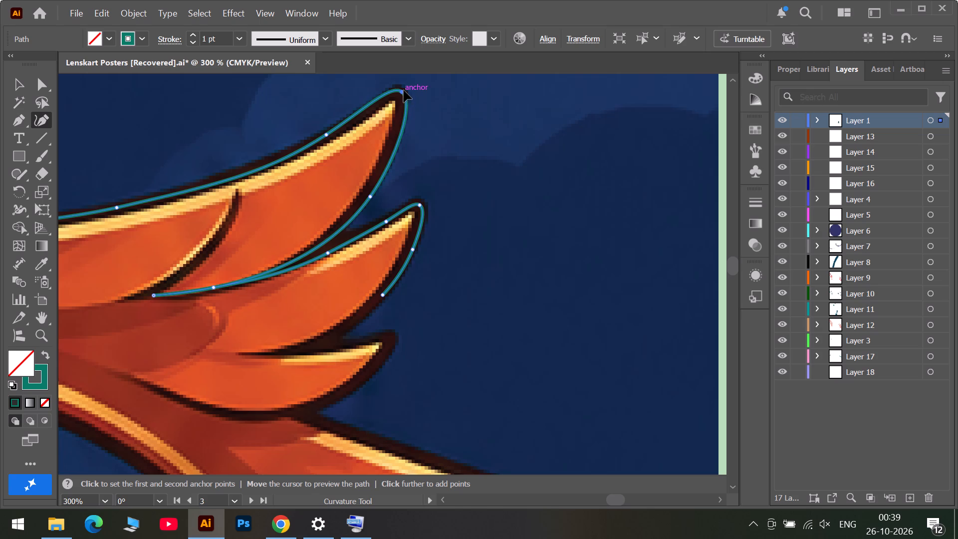
pyautogui.moveTo(404, 90); pyautogui.dragTo(403, 89)
pyautogui.moveTo(403, 89); pyautogui.dragTo(404, 87)
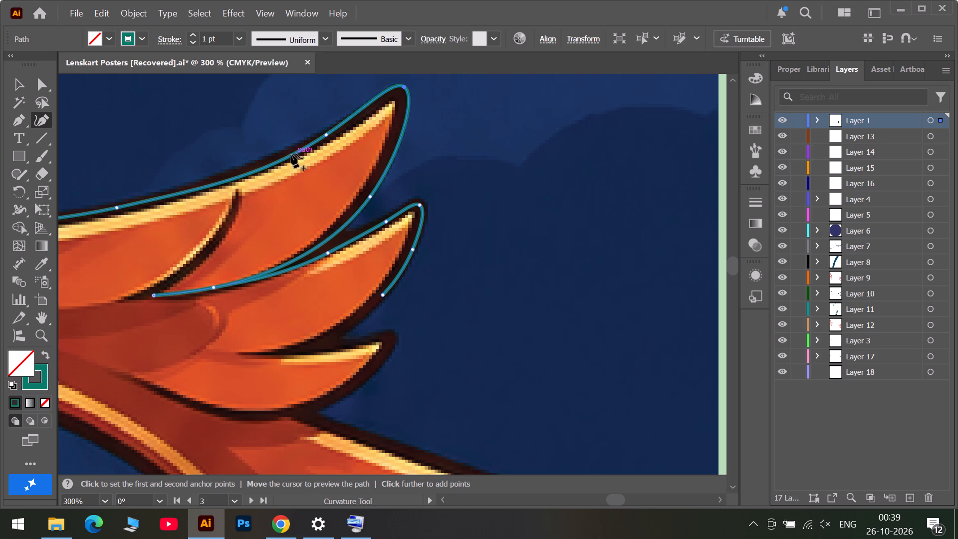
pyautogui.click(282, 159)
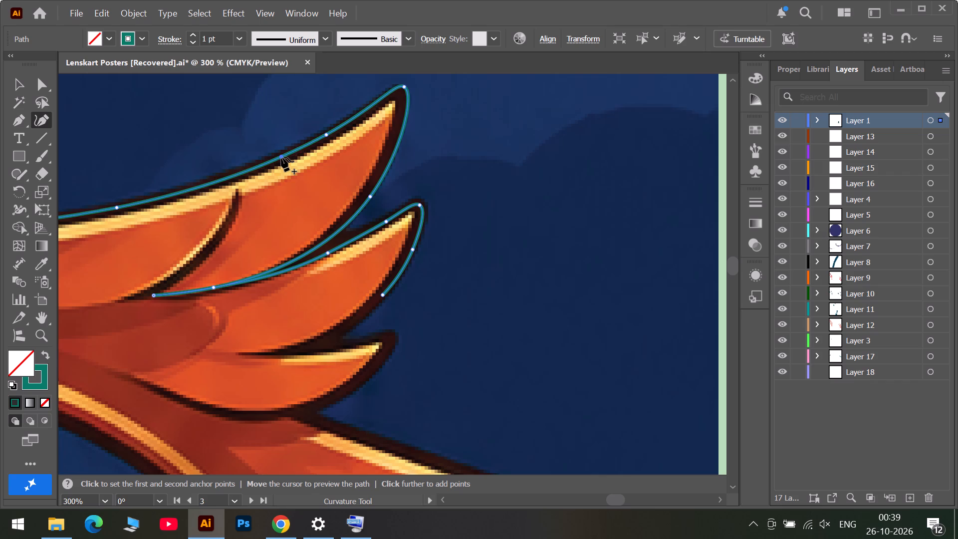
pyautogui.click(326, 135)
pyautogui.moveTo(282, 157); pyautogui.dragTo(265, 162)
# Trace the middle feather's lower edge to a corner point at the bottom feather's notch and add an anchor to shape the curve.
pyautogui.scroll(-2, 334, 348)
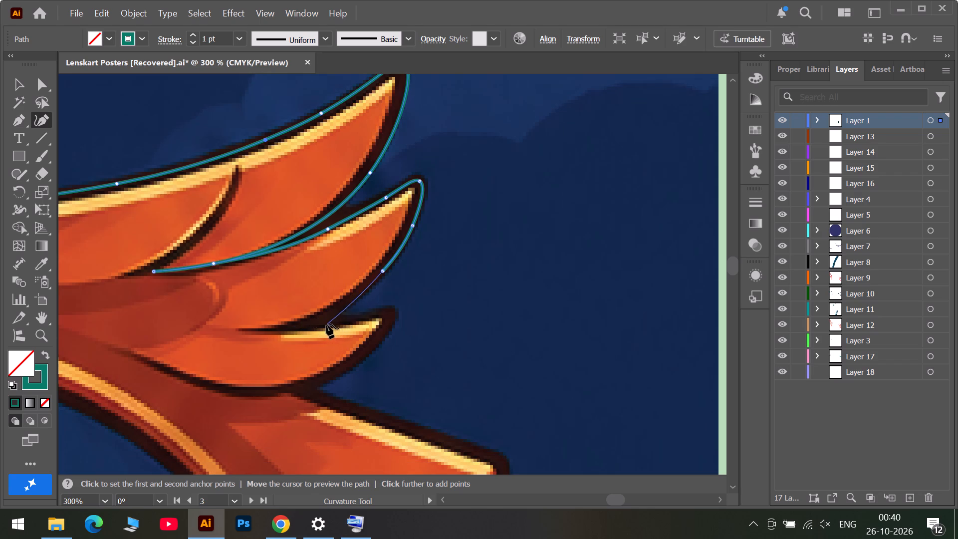
pyautogui.tripleClick(239, 329)
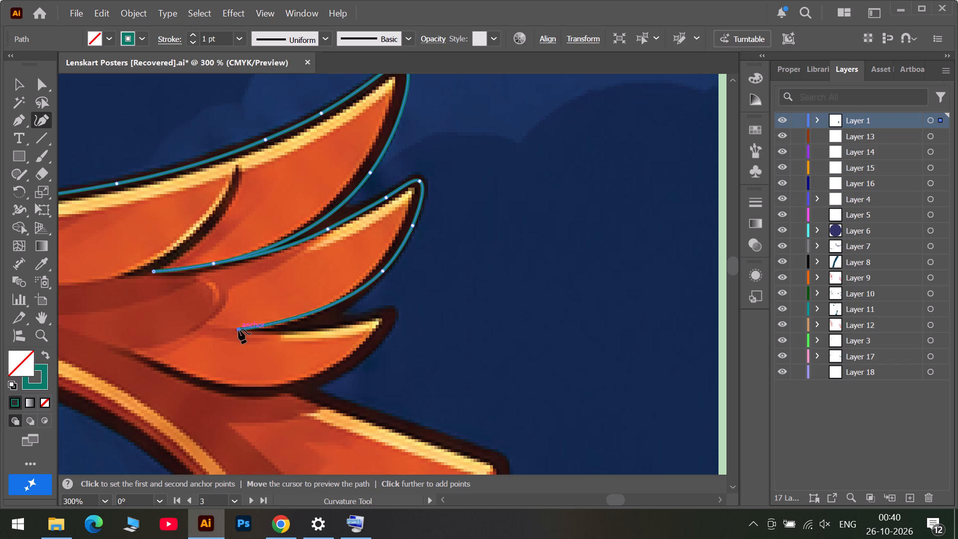
pyautogui.moveTo(305, 315); pyautogui.dragTo(305, 319)
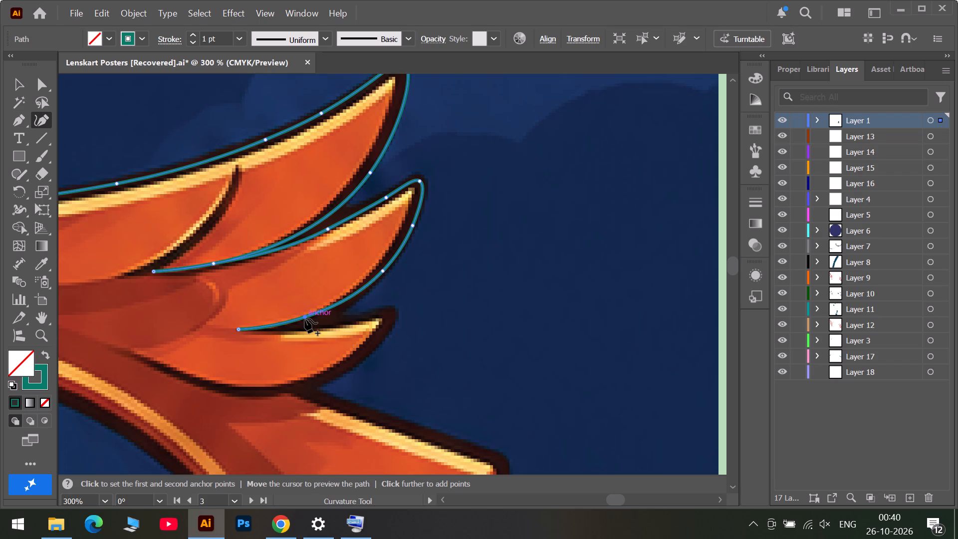
pyautogui.moveTo(305, 319); pyautogui.dragTo(304, 322)
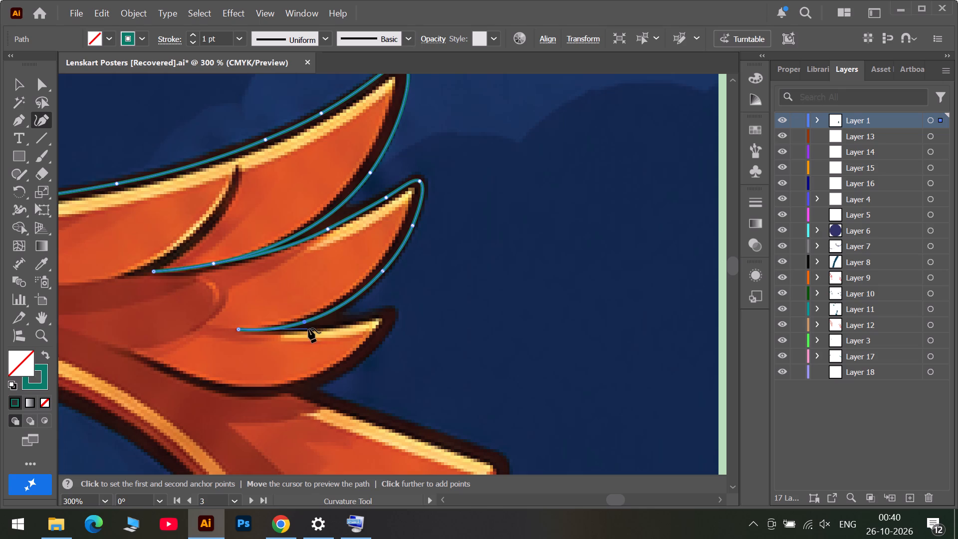
# Trace the bottom feather's upper edge, tip and outer edge, adjusting the tip and outer-edge anchors to follow the dark outline.
pyautogui.click(308, 328)
pyautogui.keyDown('alt'); pyautogui.scroll(1, 345, 324); pyautogui.keyUp('alt')
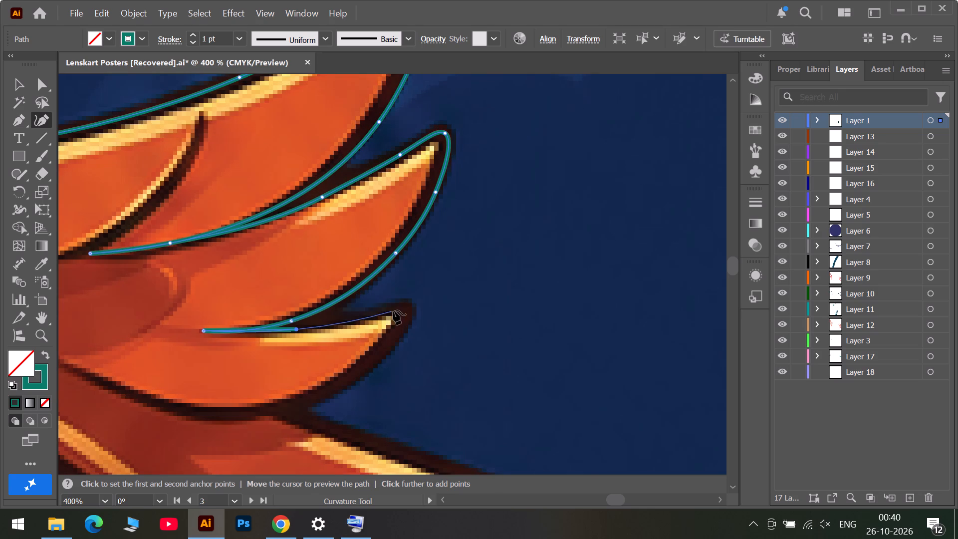
pyautogui.click(403, 306)
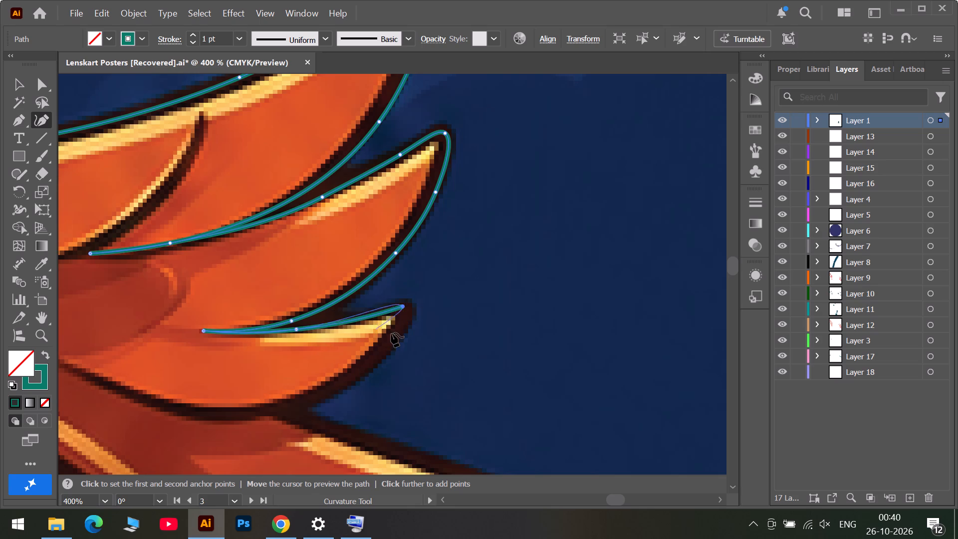
pyautogui.click(345, 376)
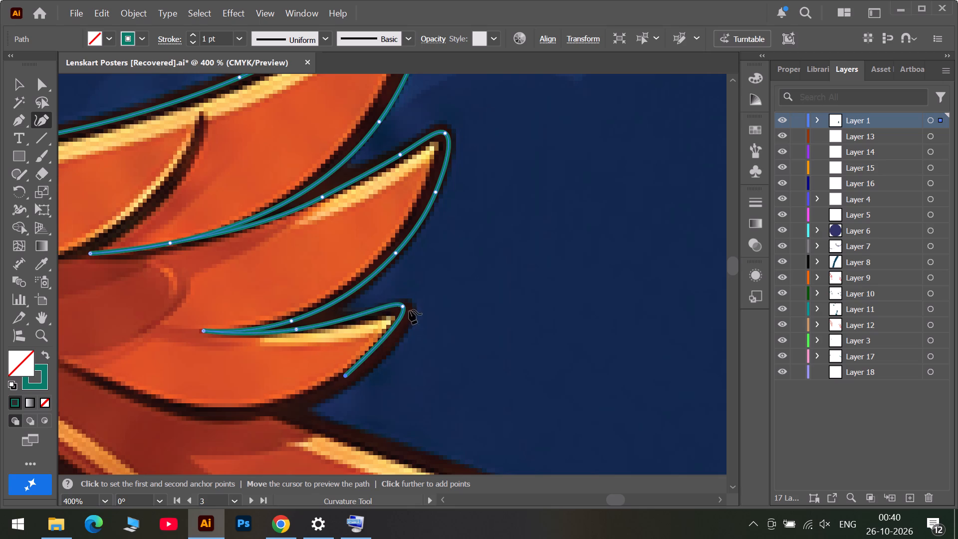
pyautogui.moveTo(404, 305); pyautogui.dragTo(414, 307)
pyautogui.moveTo(378, 348); pyautogui.dragTo(382, 359)
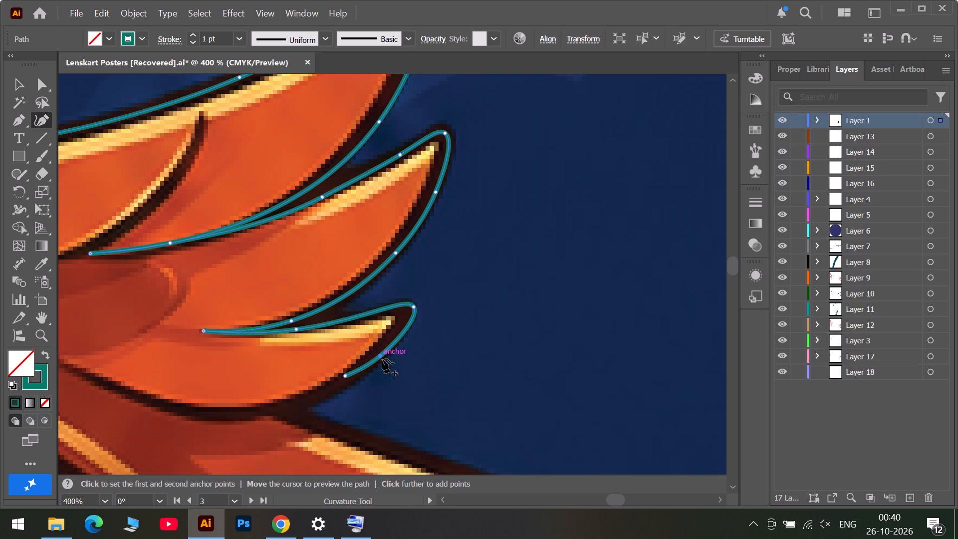
pyautogui.moveTo(347, 375); pyautogui.dragTo(342, 387)
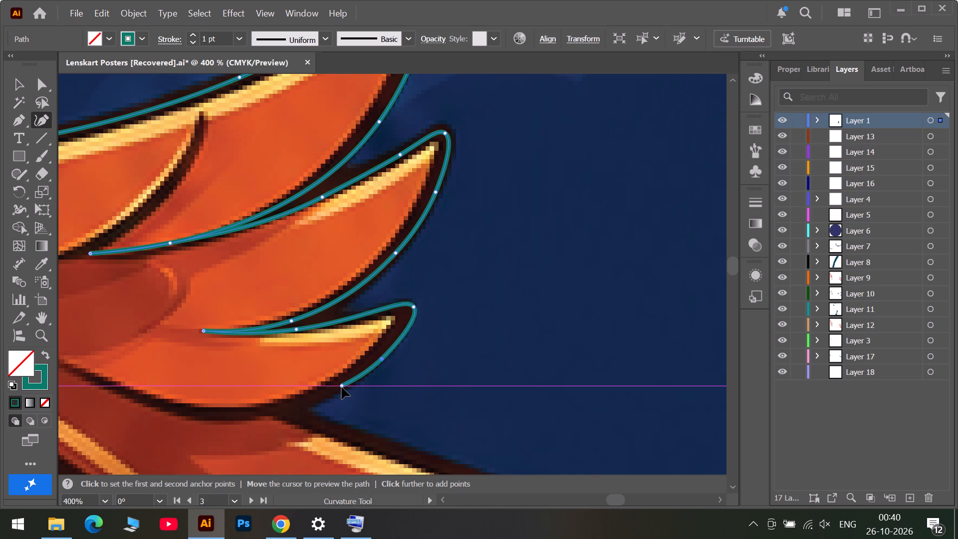
pyautogui.moveTo(342, 387); pyautogui.dragTo(342, 388)
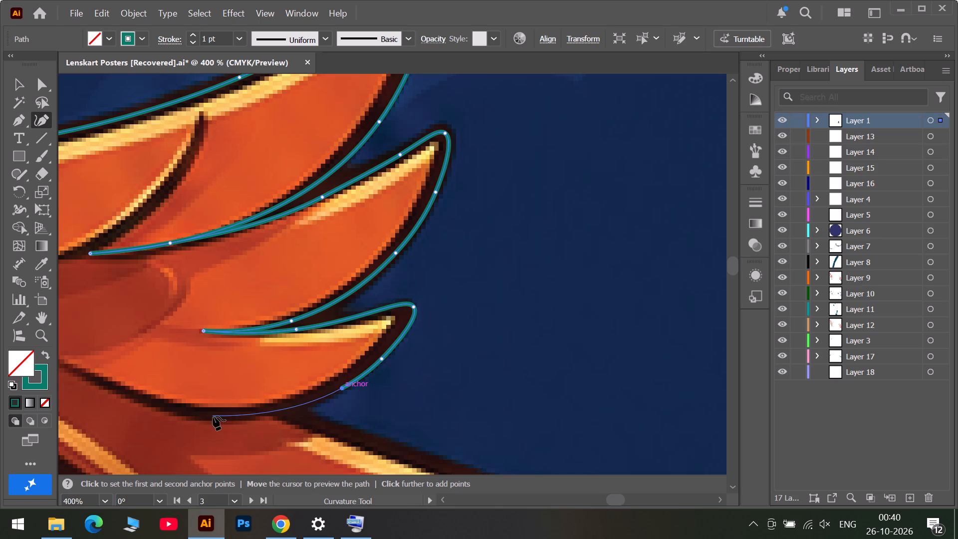
# Continue the path along the bottom feather's lower edge to a corner point at its inner end.
pyautogui.click(205, 413)
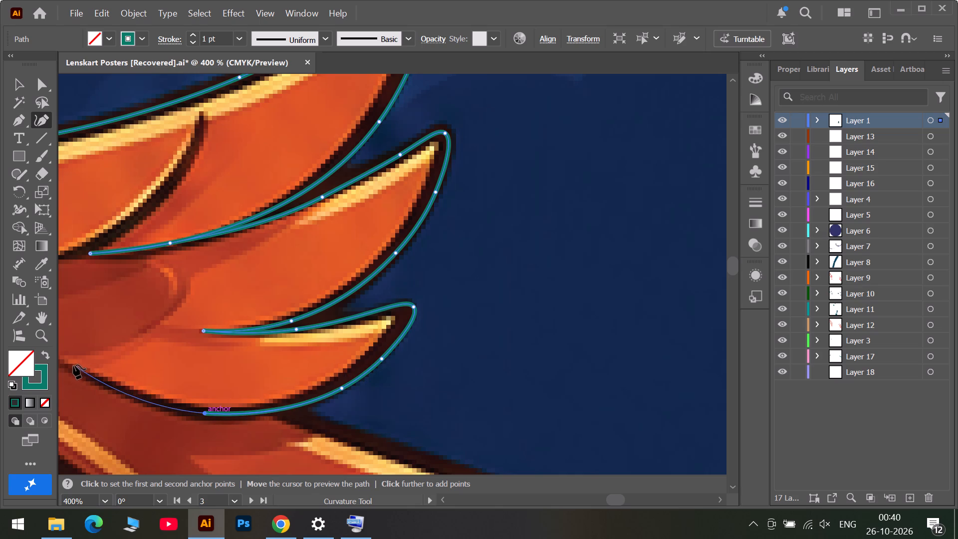
pyautogui.click(58, 361)
pyautogui.click(584, 500)
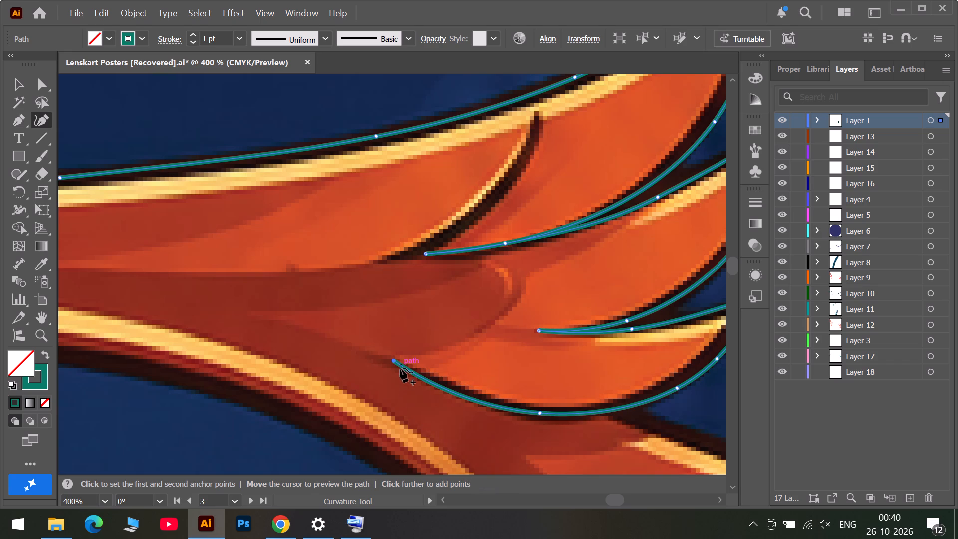
pyautogui.doubleClick(395, 361)
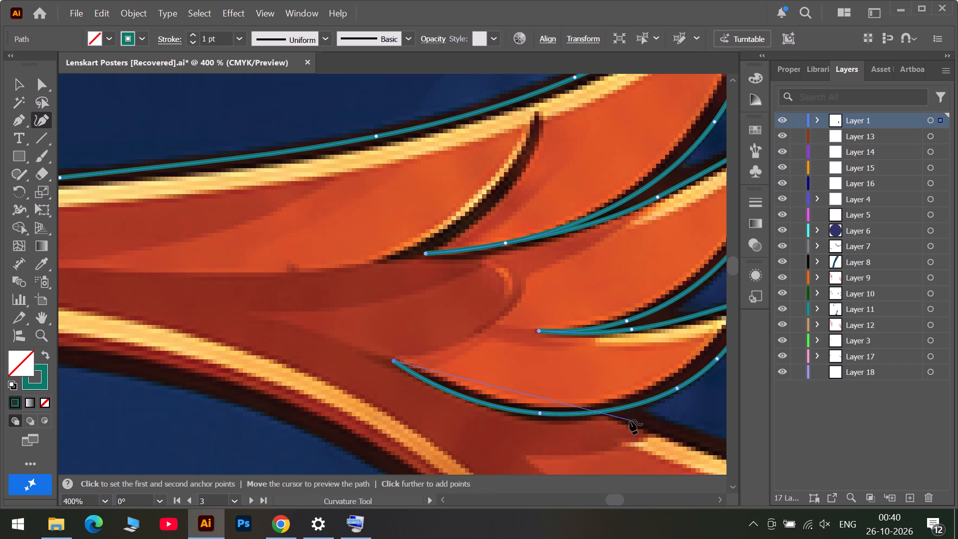
# Trace back outward beneath the bottom feather, fitting the curve with an extra anchor and ending in a corner point where the frame's end piece begins.
pyautogui.click(630, 420)
pyautogui.moveTo(498, 385); pyautogui.dragTo(489, 400)
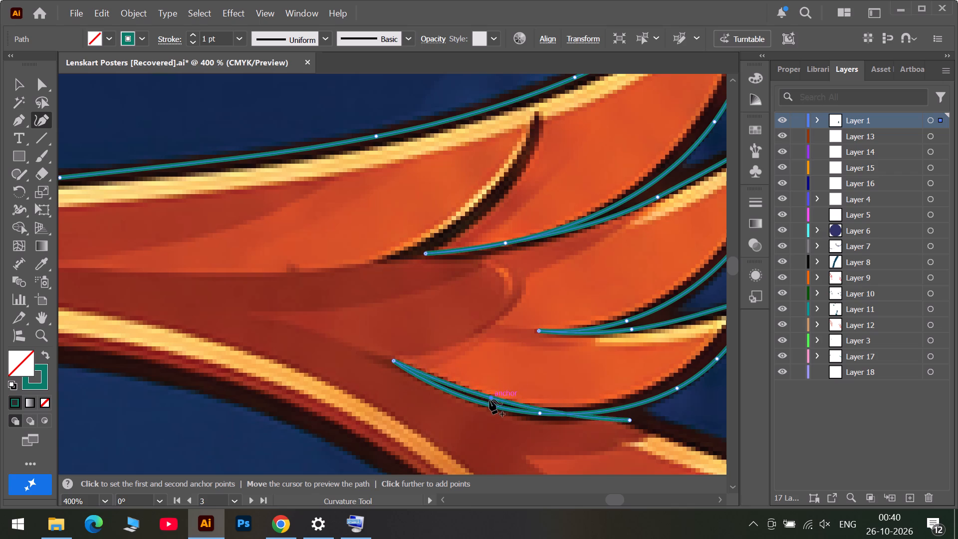
pyautogui.moveTo(489, 400); pyautogui.dragTo(487, 404)
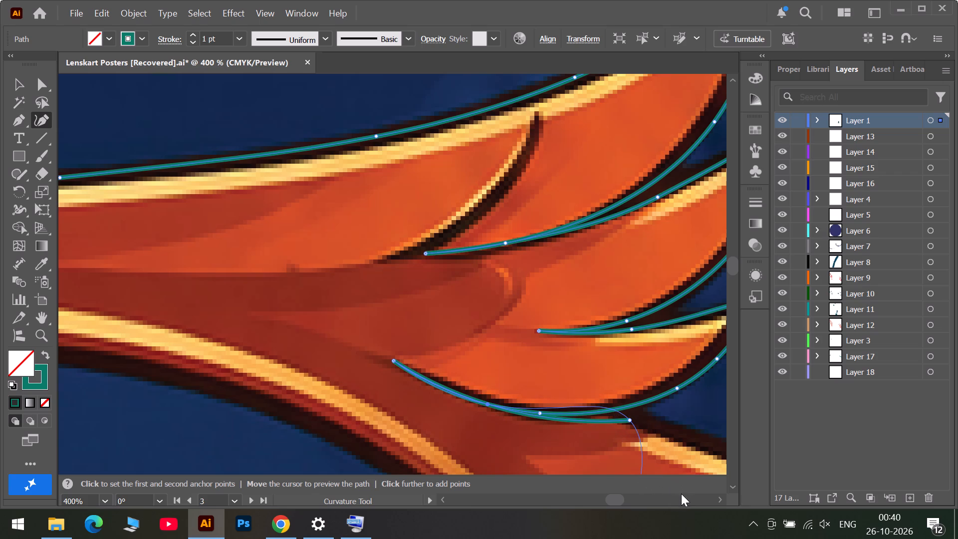
pyautogui.click(659, 500)
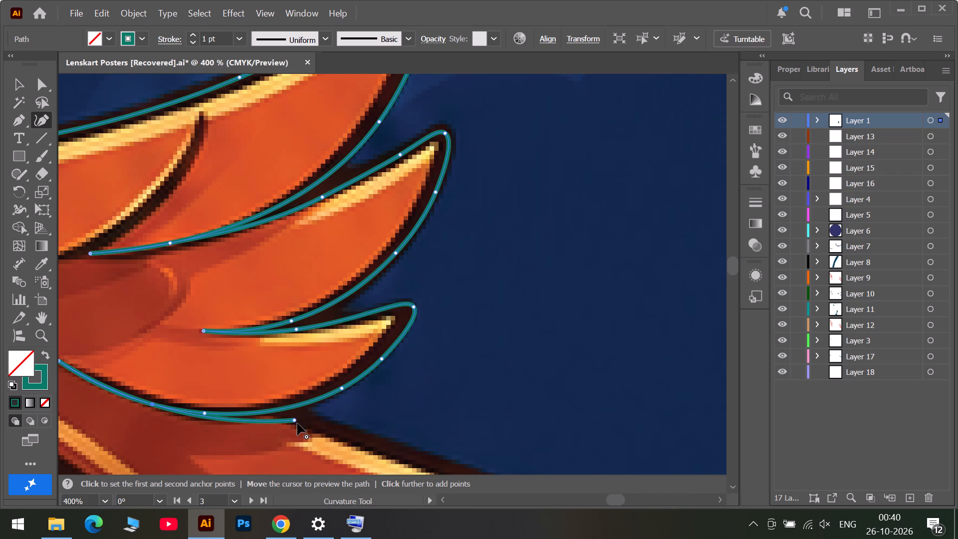
pyautogui.moveTo(296, 419); pyautogui.dragTo(277, 417)
pyautogui.doubleClick(277, 417)
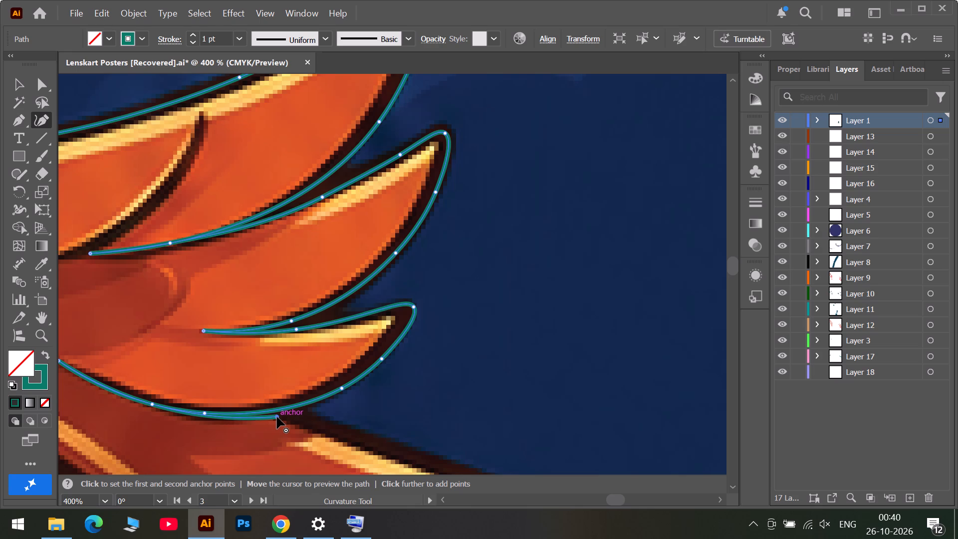
pyautogui.scroll(-5, 360, 438)
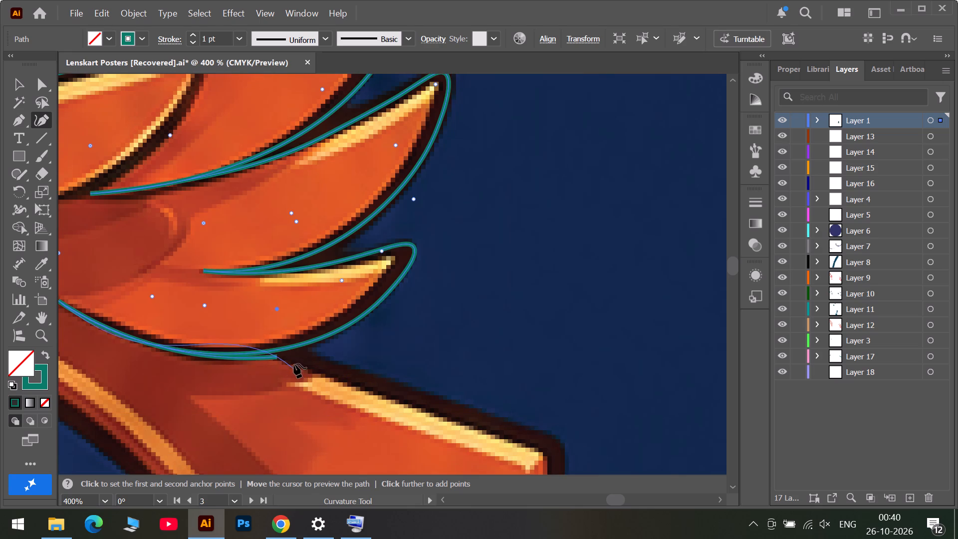
pyautogui.doubleClick(278, 358)
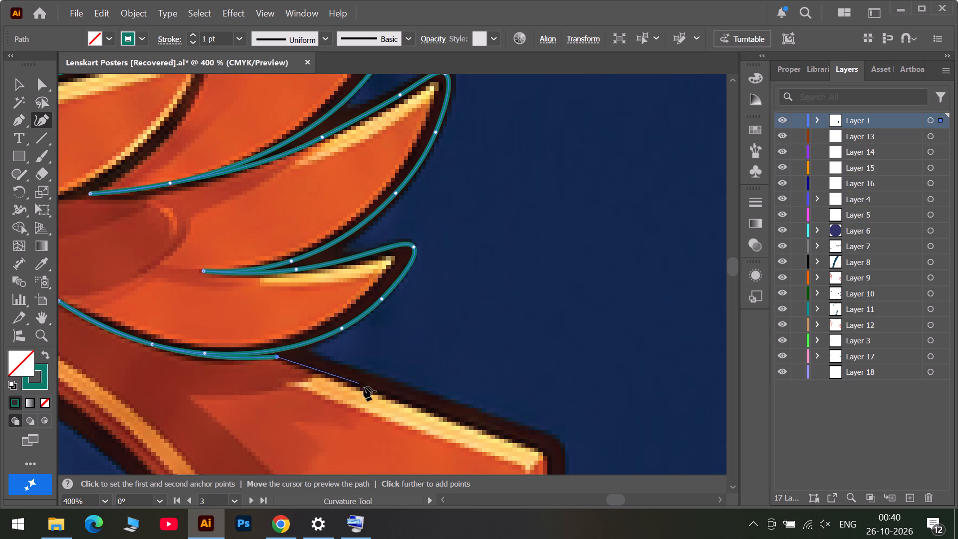
# Trace the frame end piece's sloping upper edge and straight outer side, placing corner points at both ends of the side.
pyautogui.click(382, 392)
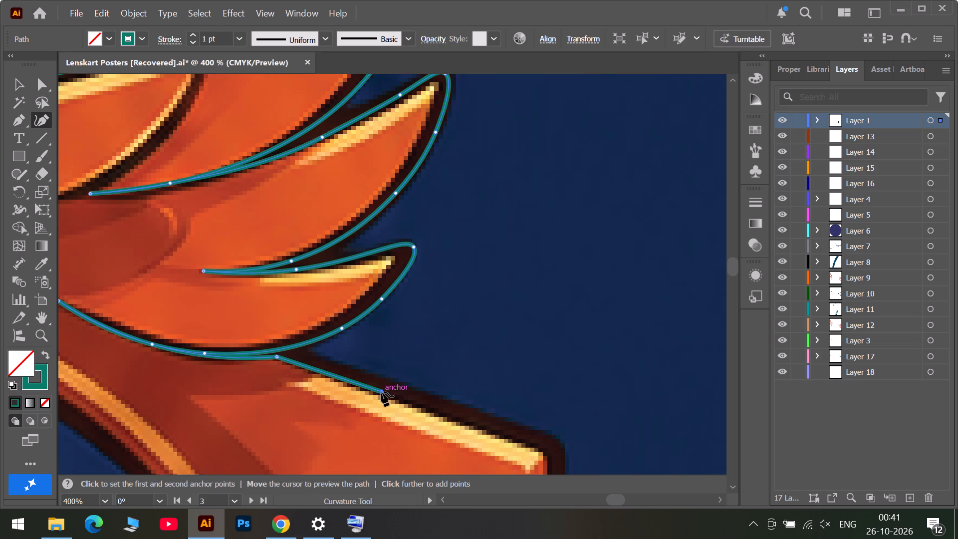
pyautogui.scroll(-6, 453, 396)
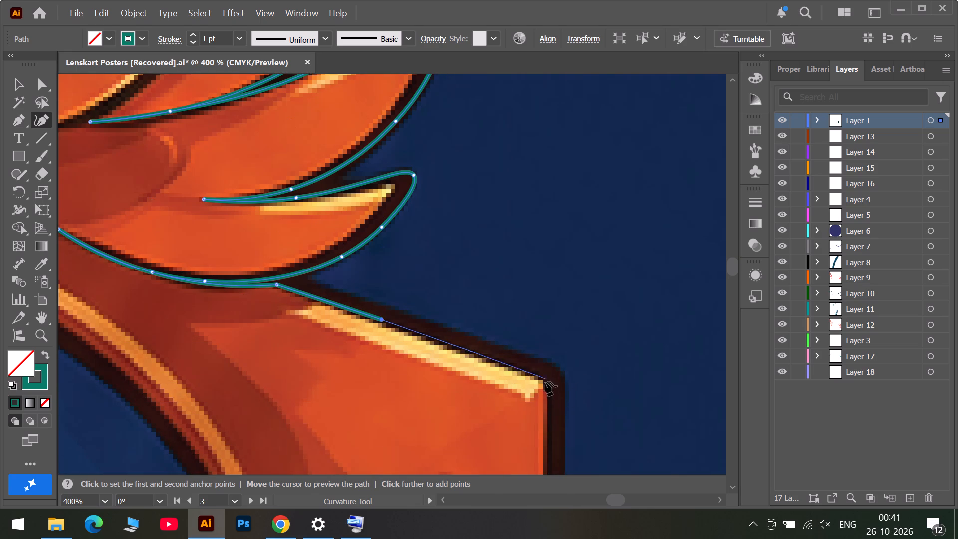
pyautogui.click(524, 371)
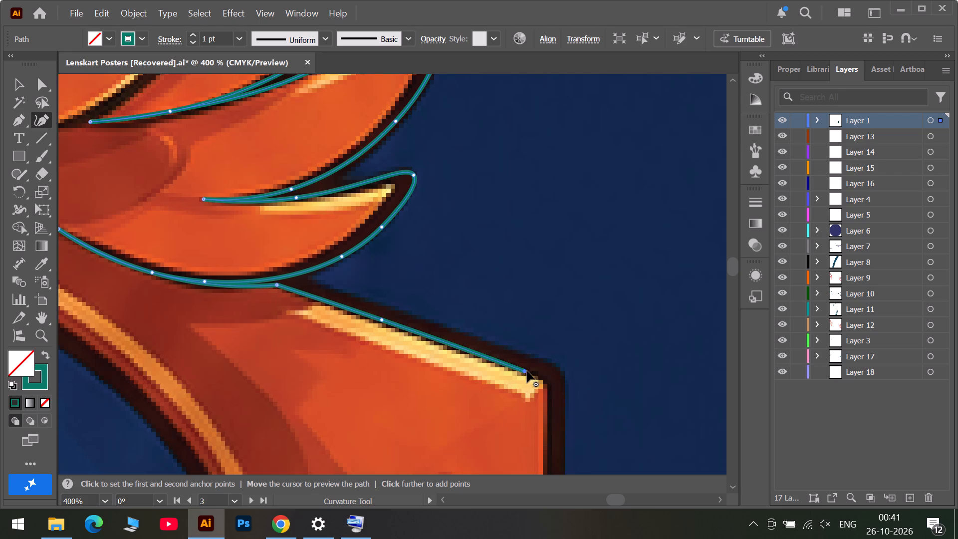
pyautogui.moveTo(524, 371); pyautogui.dragTo(499, 363)
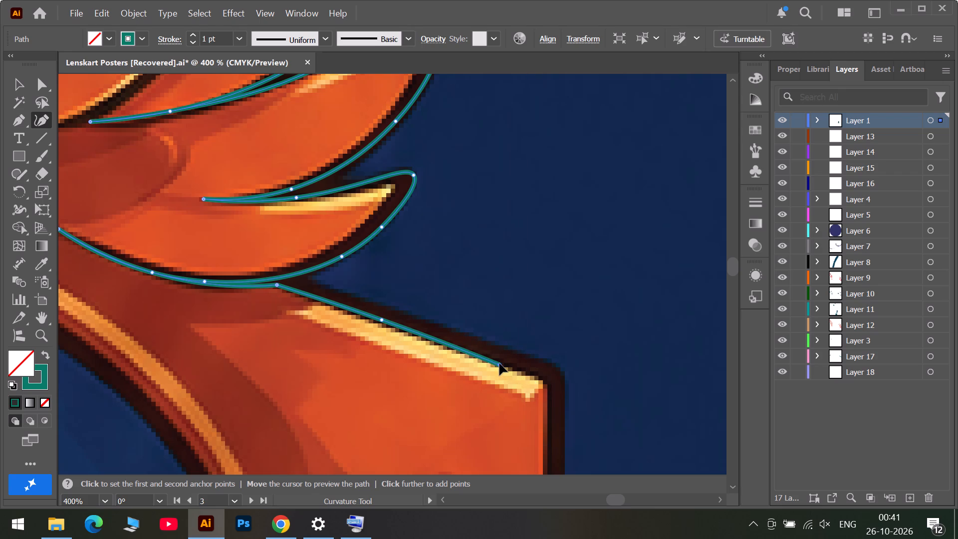
pyautogui.moveTo(499, 363); pyautogui.dragTo(499, 363)
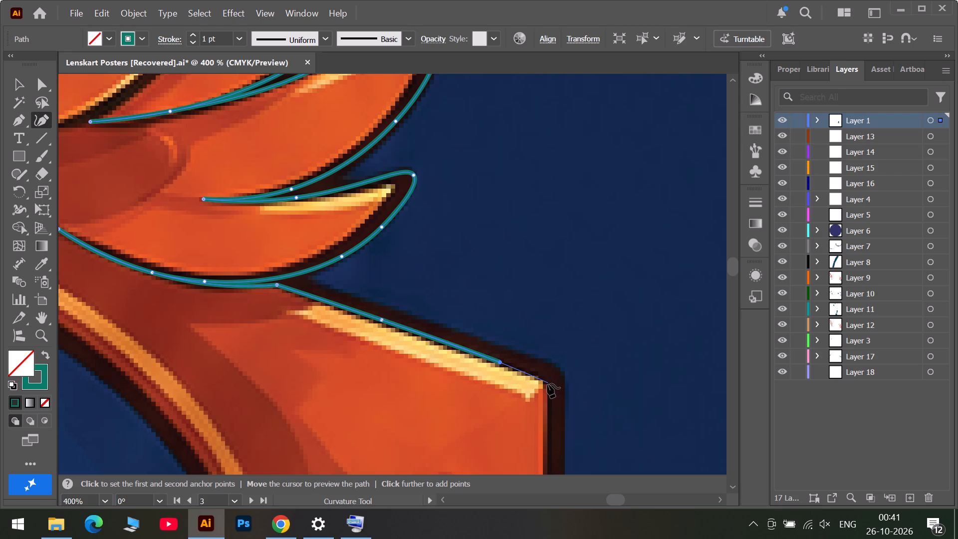
pyautogui.click(547, 384)
pyautogui.scroll(-5, 551, 431)
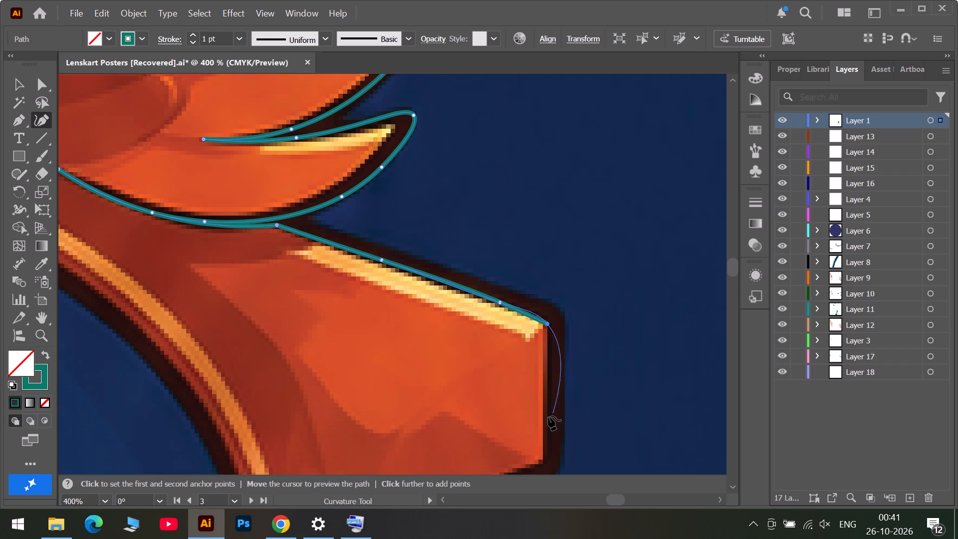
pyautogui.doubleClick(547, 324)
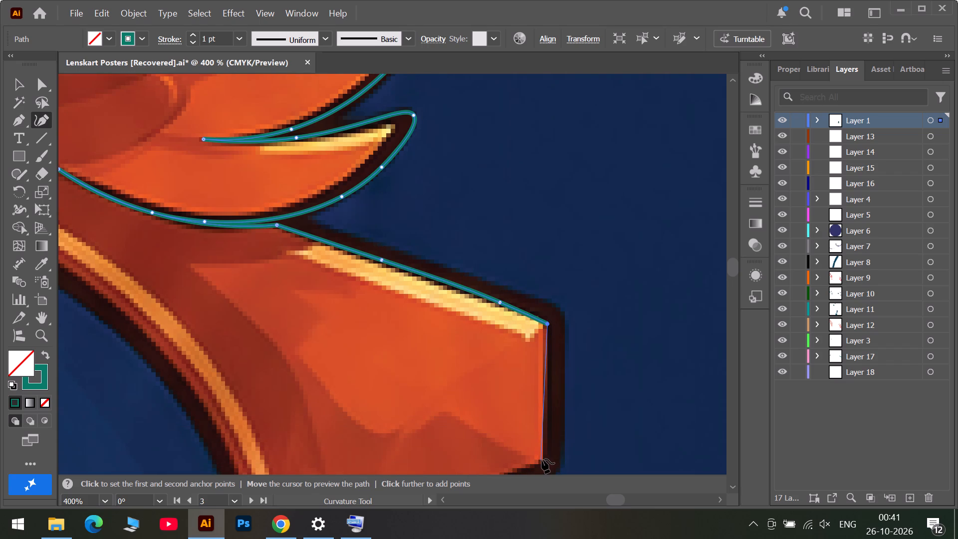
pyautogui.doubleClick(544, 460)
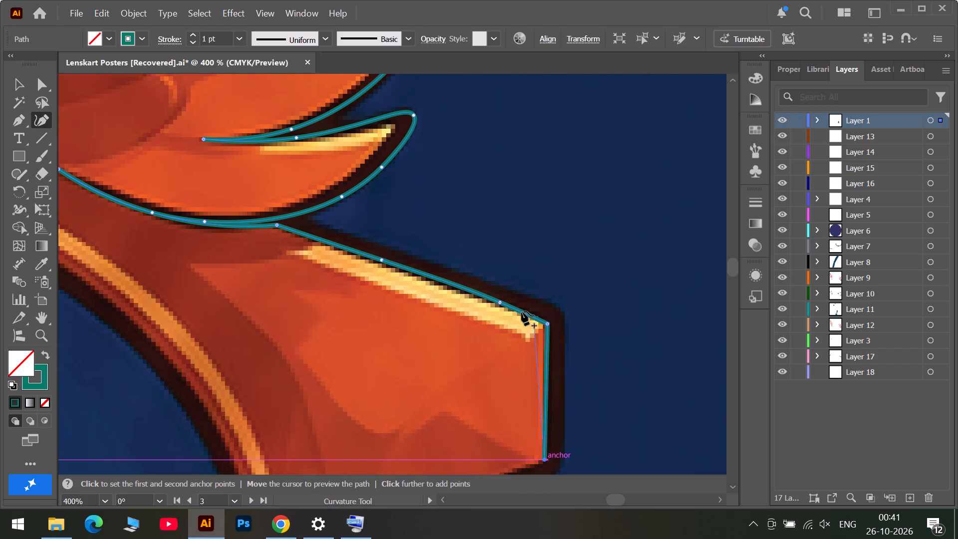
# Refine the end piece's sloping upper edge by repositioning its intermediate anchor along the highlight.
pyautogui.moveTo(500, 303); pyautogui.dragTo(487, 298)
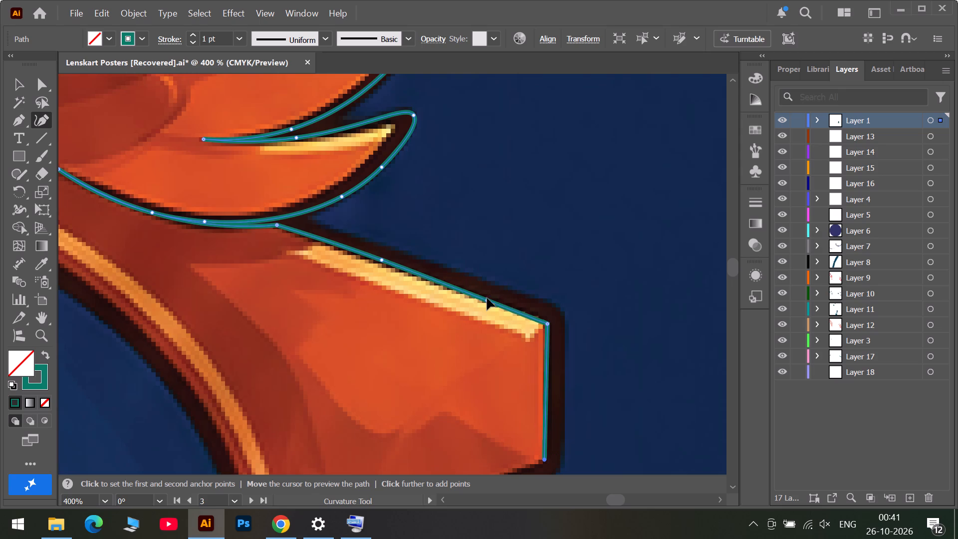
pyautogui.moveTo(487, 298); pyautogui.dragTo(487, 300)
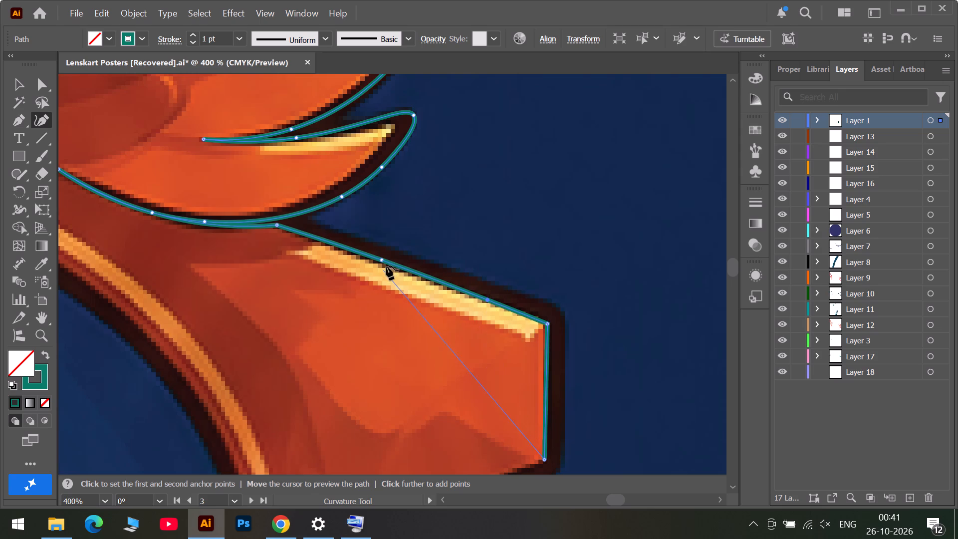
pyautogui.click(382, 261)
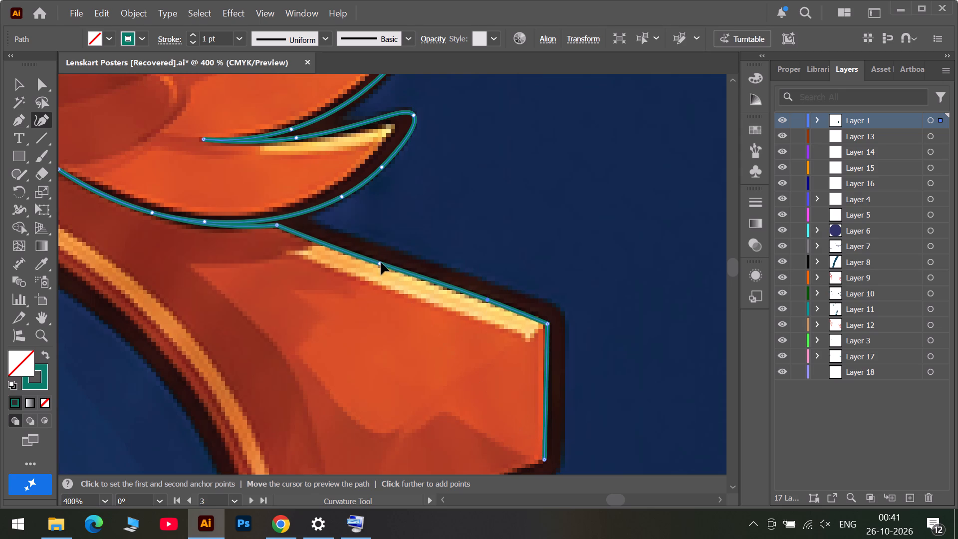
# Trace the concave curve beneath the end piece toward the lens rim, sliding its middle anchor inward to match the dark outline.
pyautogui.scroll(-13, 435, 320)
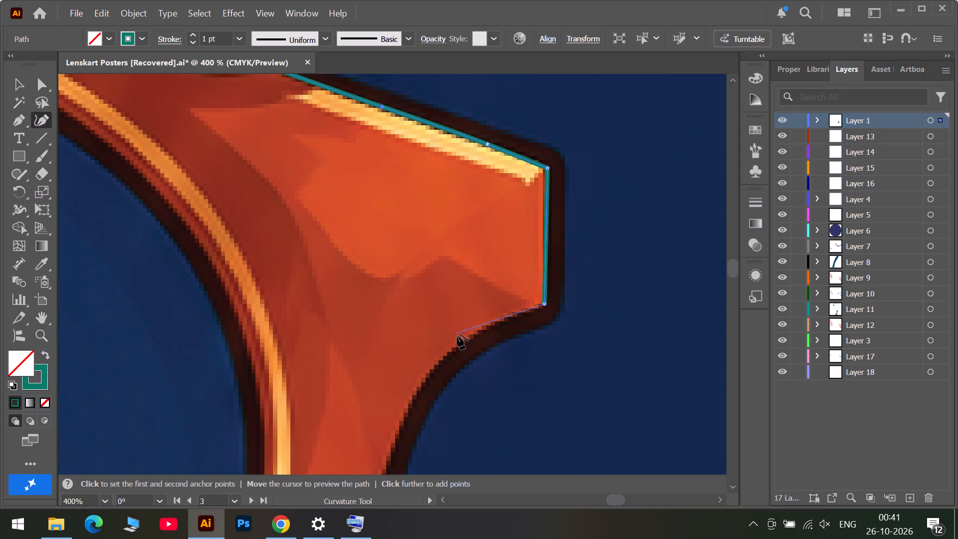
pyautogui.click(502, 321)
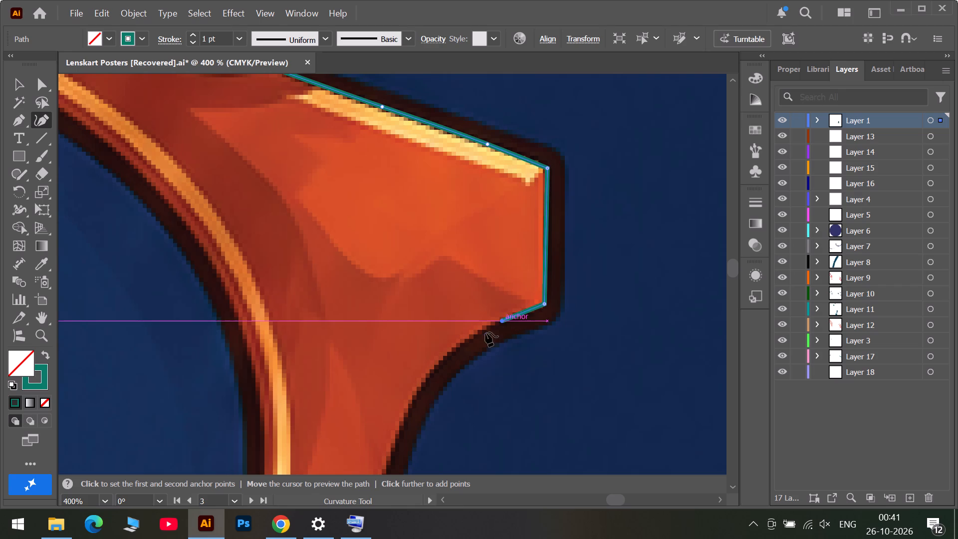
pyautogui.click(419, 387)
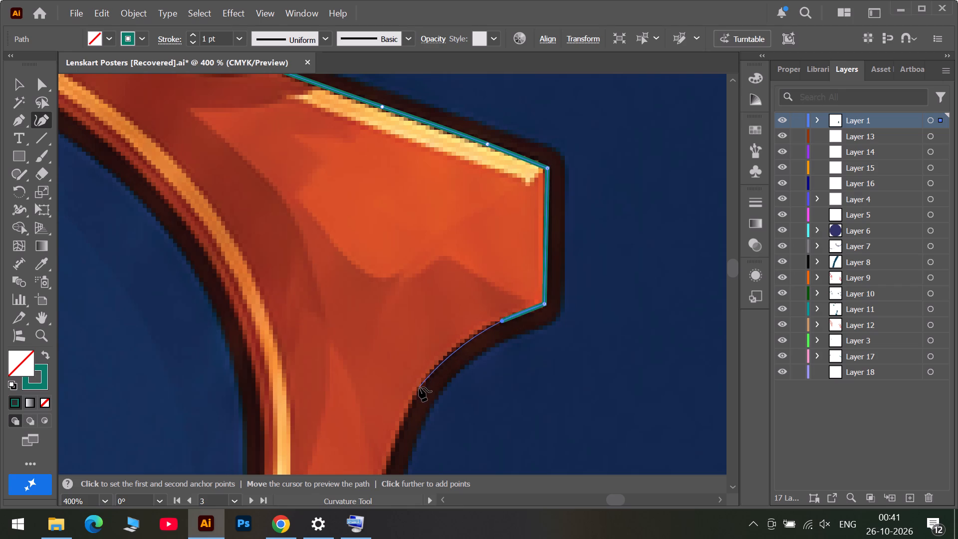
pyautogui.moveTo(501, 322); pyautogui.dragTo(492, 326)
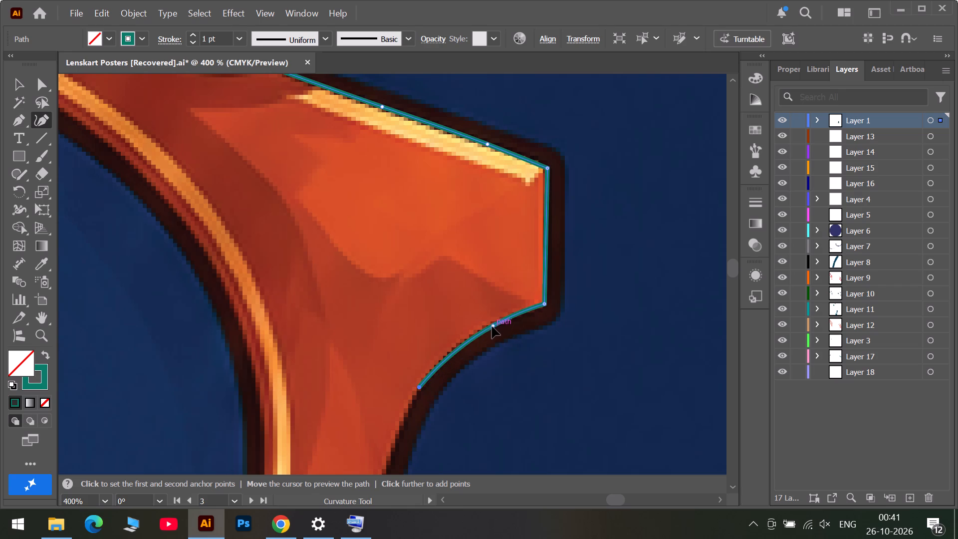
pyautogui.moveTo(492, 326); pyautogui.dragTo(468, 340)
pyautogui.moveTo(468, 340); pyautogui.dragTo(462, 343)
# Extend the path down the lens rim's outer edge and add an anchor on the new segment to fit the outline.
pyautogui.scroll(-14, 462, 341)
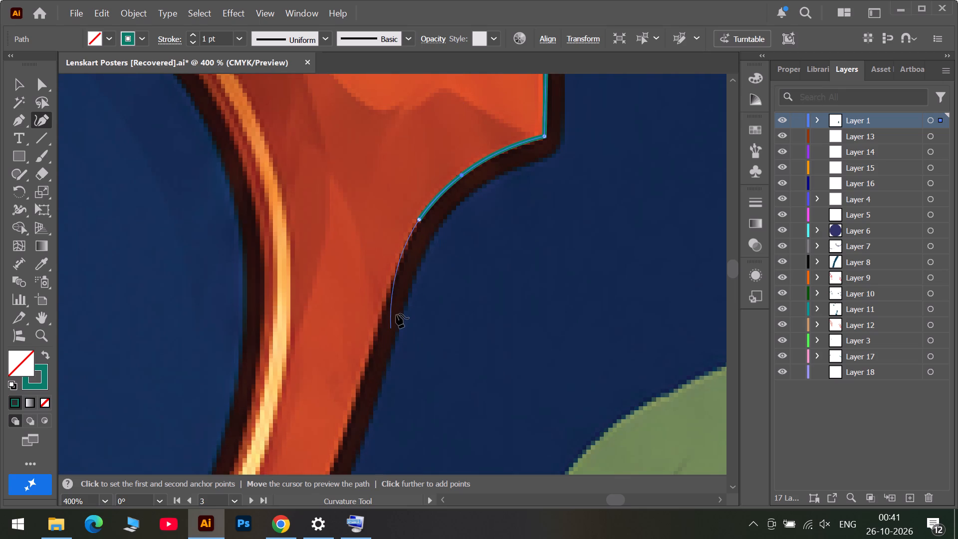
pyautogui.click(375, 340)
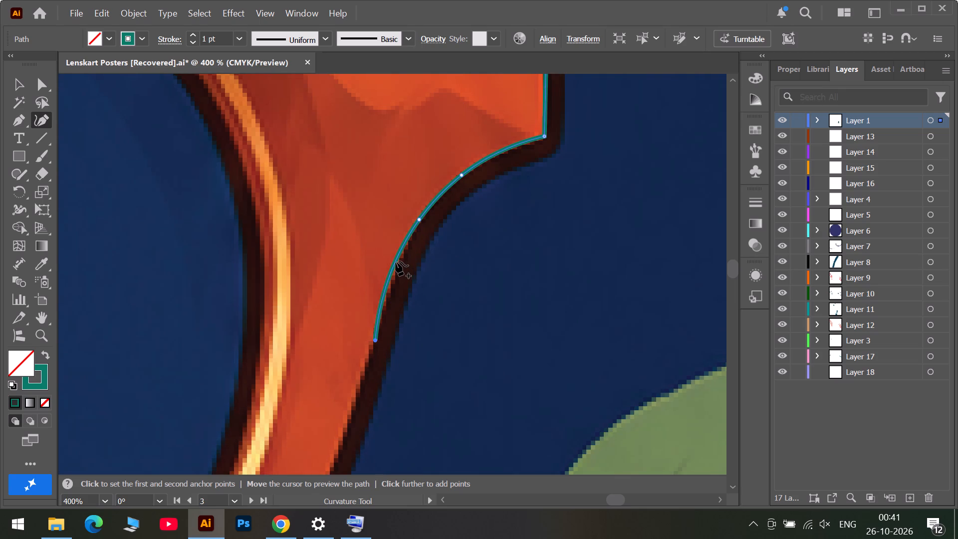
pyautogui.moveTo(396, 262); pyautogui.dragTo(392, 276)
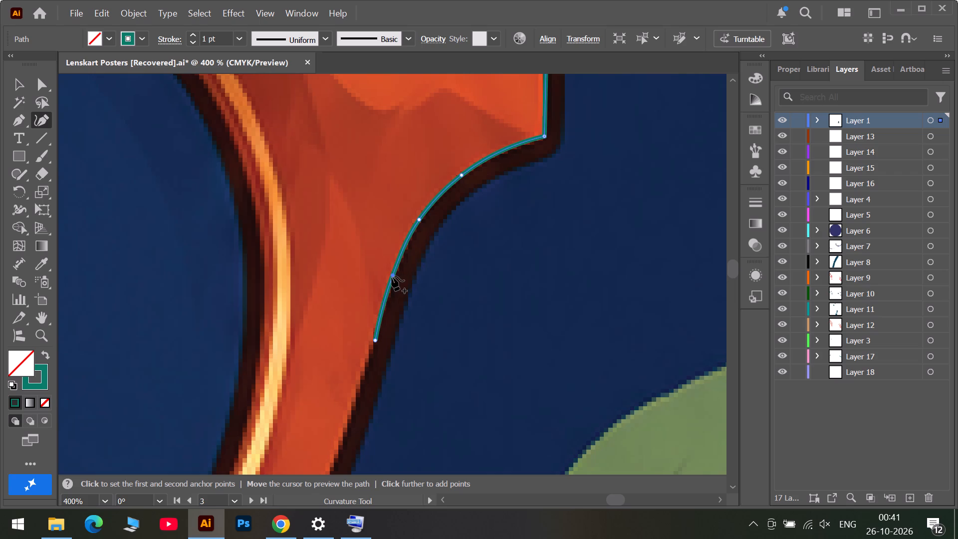
# Refine the concave curve beneath the end piece by sliding its middle anchor down along the dark outline.
pyautogui.moveTo(392, 276); pyautogui.dragTo(393, 277)
pyautogui.moveTo(421, 221); pyautogui.dragTo(421, 221)
pyautogui.moveTo(421, 221); pyautogui.dragTo(415, 228)
# Extend the path down the right lens rim's outer edge with two anchors, sliding the preceding anchors downward to fit the outline.
pyautogui.scroll(-8, 376, 325)
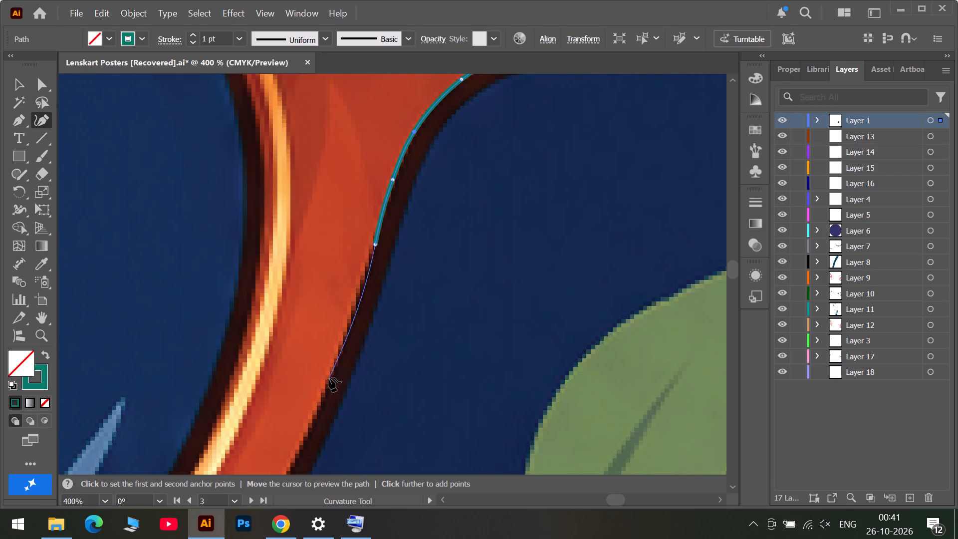
pyautogui.click(329, 379)
pyautogui.moveTo(376, 245); pyautogui.dragTo(371, 258)
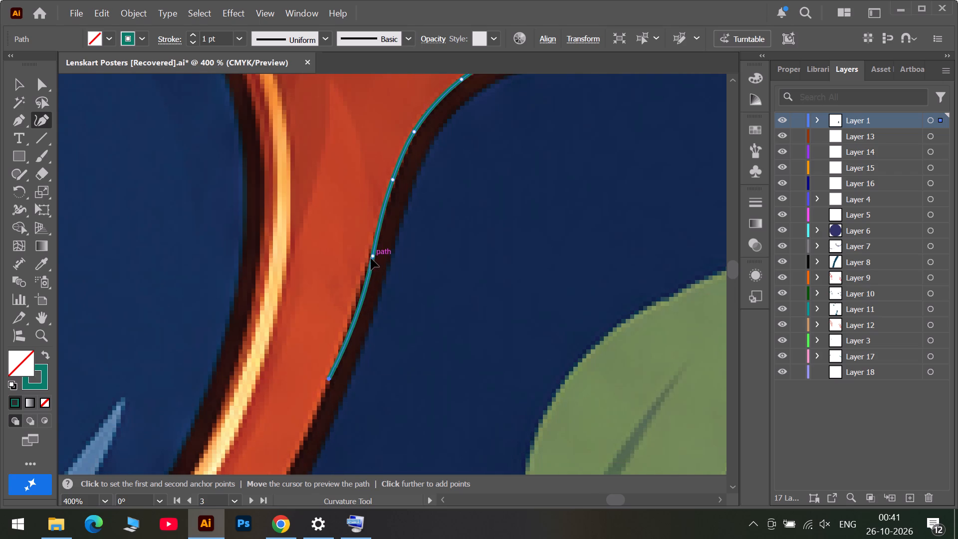
pyautogui.moveTo(371, 258); pyautogui.dragTo(364, 278)
pyautogui.scroll(-20, 371, 277)
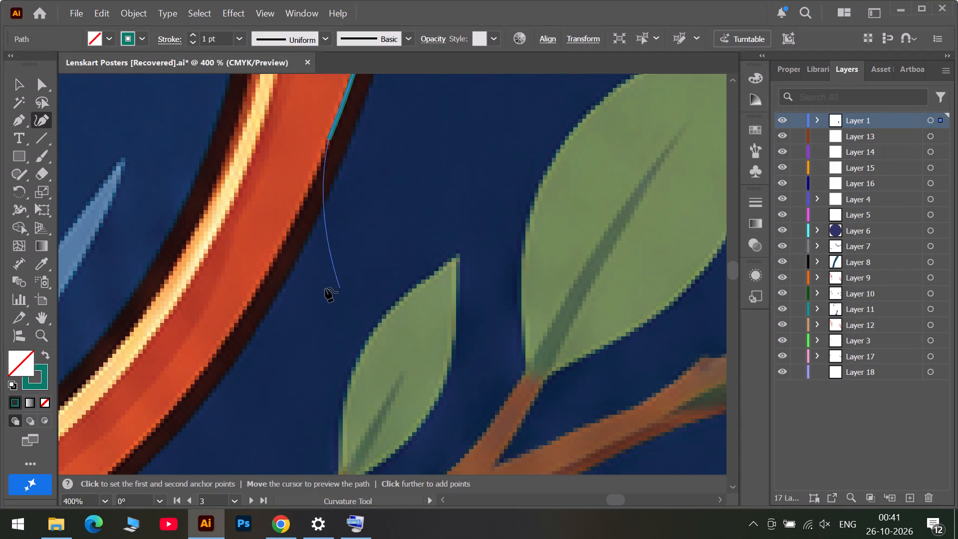
pyautogui.click(253, 299)
pyautogui.moveTo(330, 141); pyautogui.dragTo(325, 152)
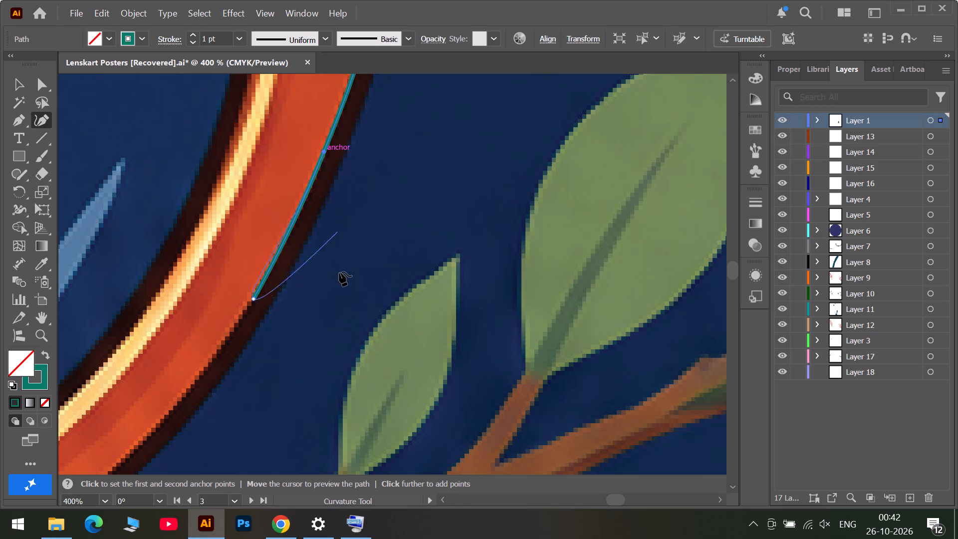
# Trace the lower-right outer curve of the right lens rim with three smooth anchors, down to where it meets the branch.
pyautogui.scroll(-7, 339, 287)
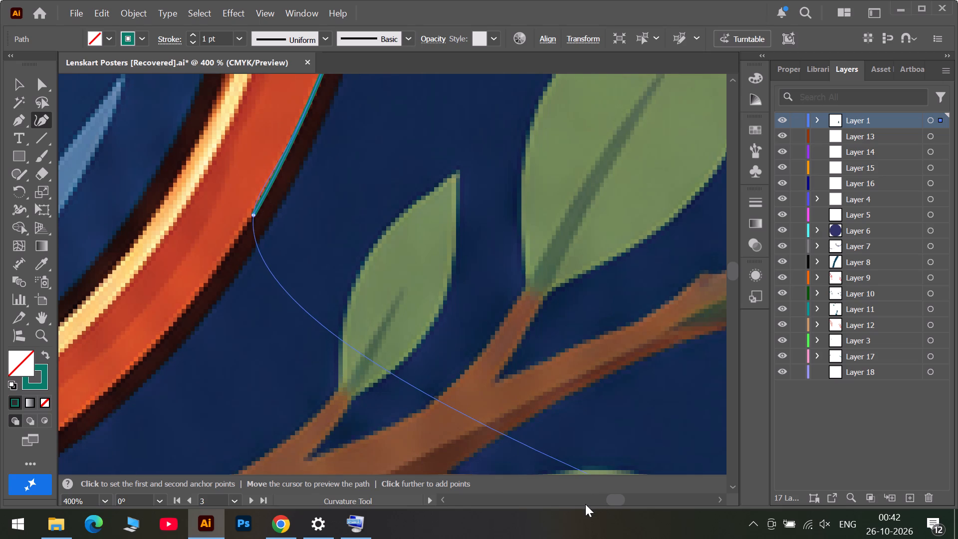
pyautogui.click(585, 504)
pyautogui.scroll(-6, 471, 407)
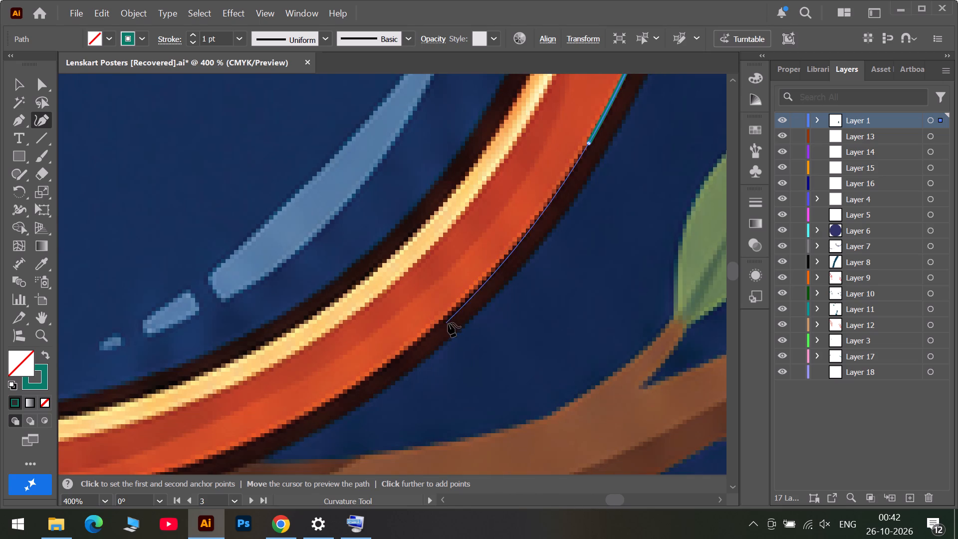
pyautogui.click(481, 281)
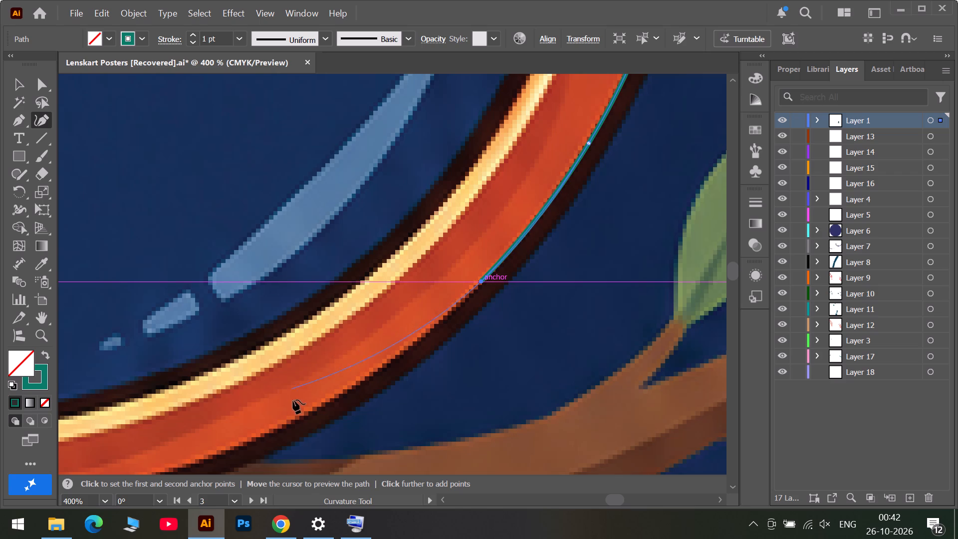
pyautogui.click(318, 407)
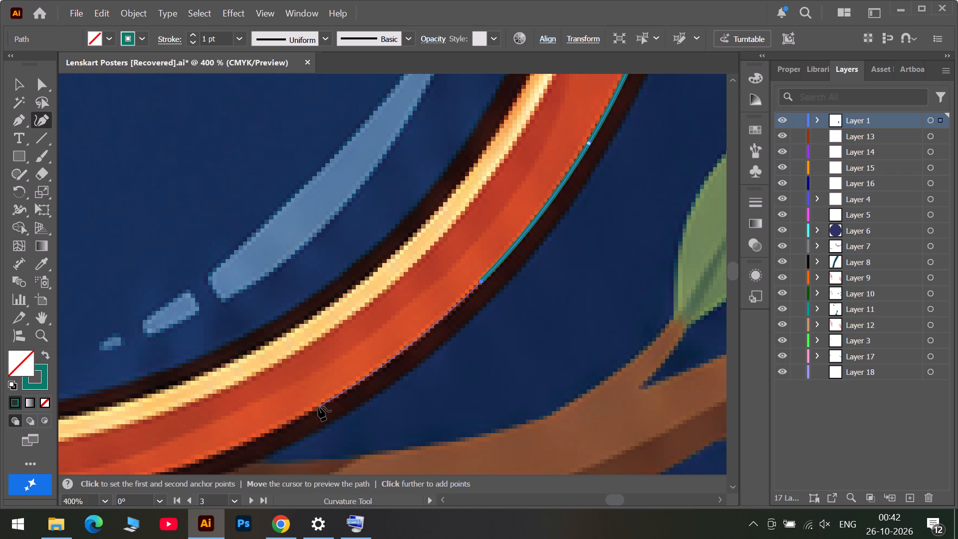
pyautogui.scroll(-6, 314, 407)
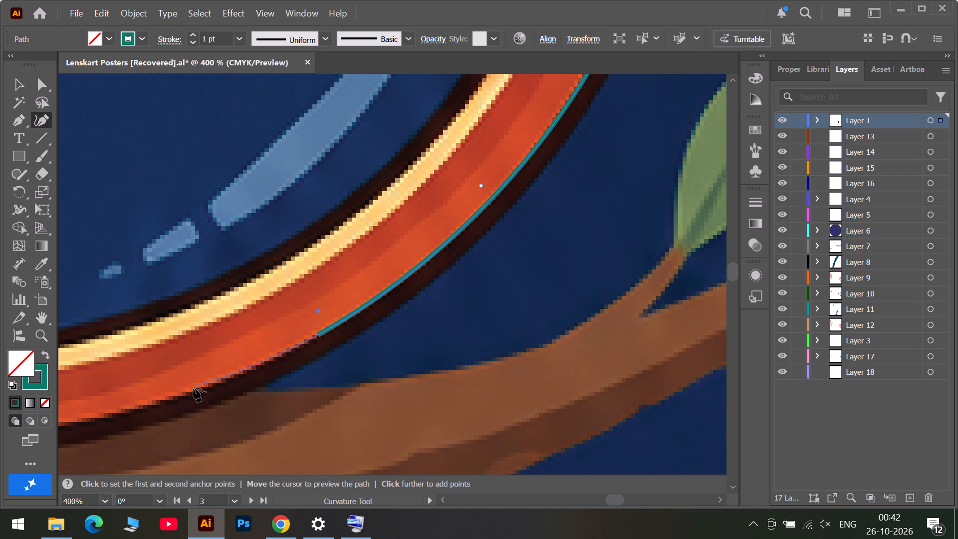
pyautogui.click(169, 398)
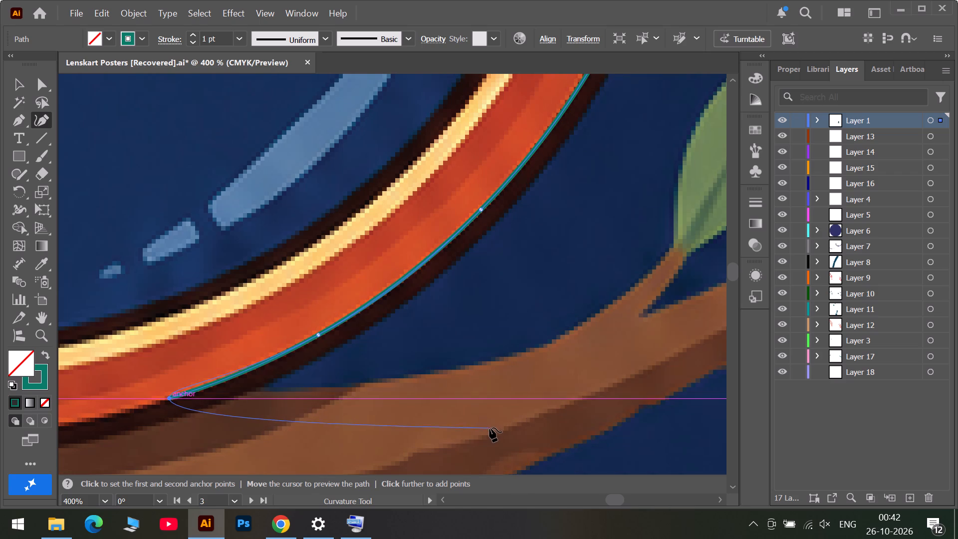
# Trace the bottom of the right lens rim and its inner side up toward the diamond with five smooth anchors.
pyautogui.keyDown('alt'); pyautogui.scroll(-4, 489, 425); pyautogui.keyUp('alt')
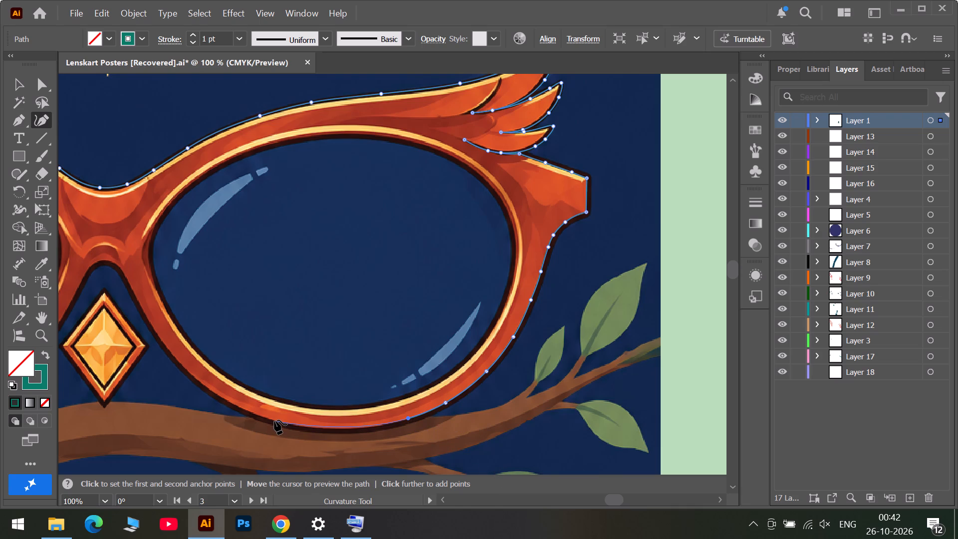
pyautogui.keyDown('alt'); pyautogui.scroll(1, 274, 420); pyautogui.keyUp('alt')
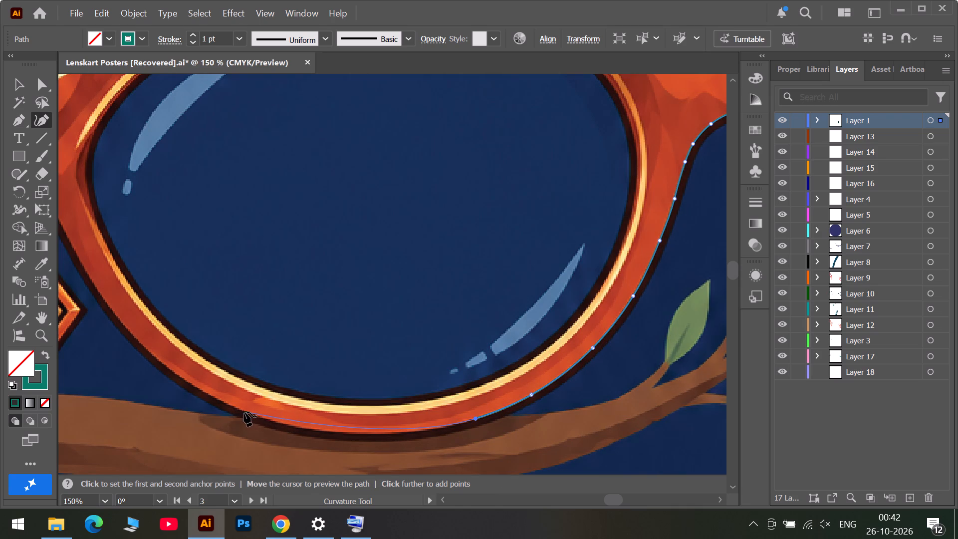
pyautogui.click(376, 434)
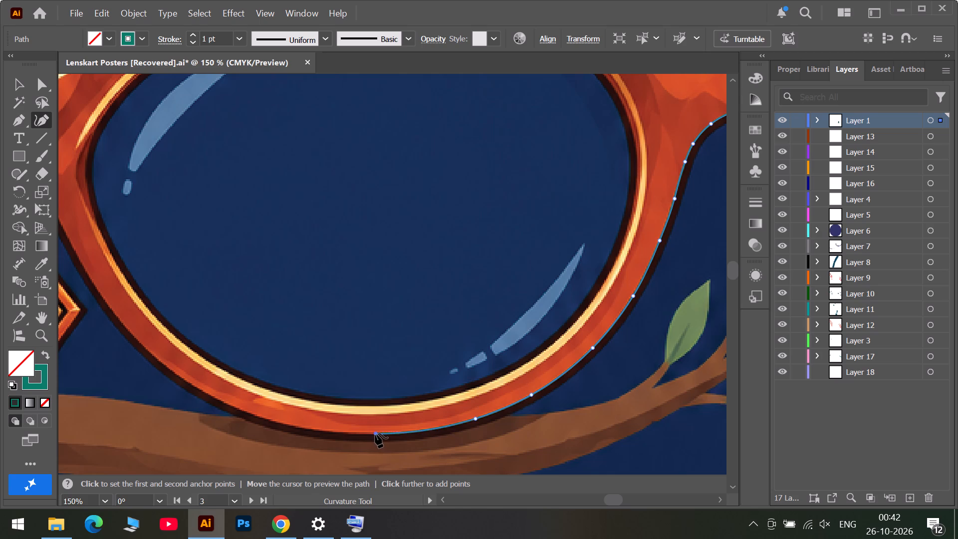
pyautogui.click(259, 417)
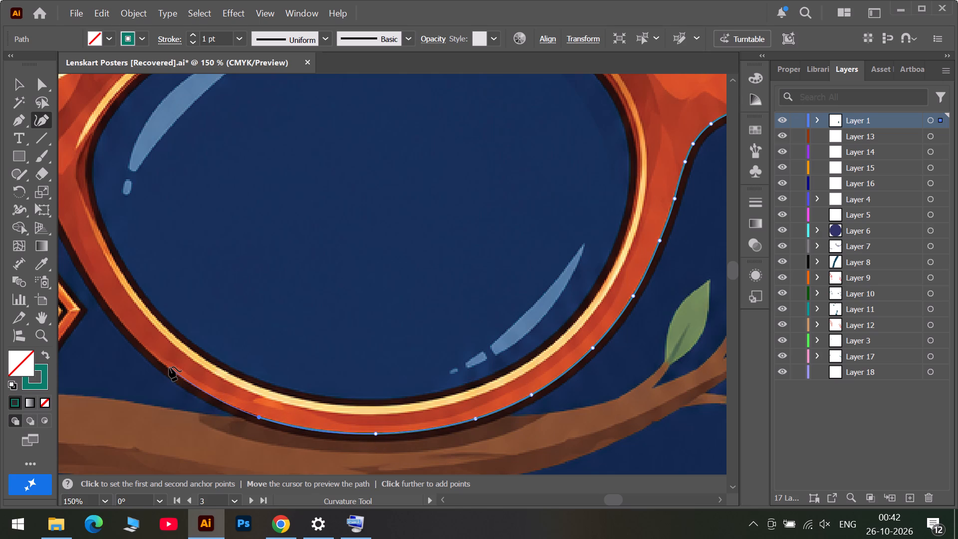
pyautogui.click(167, 367)
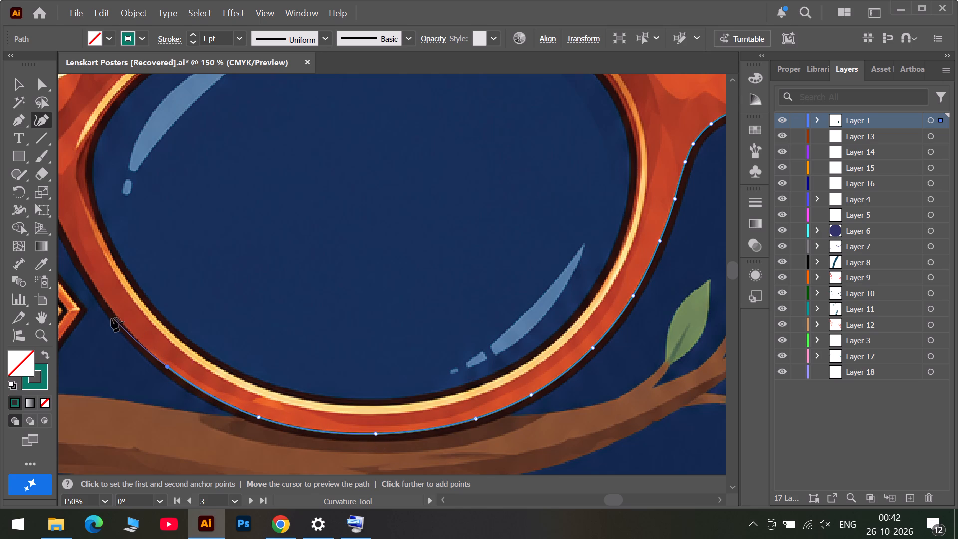
pyautogui.click(107, 302)
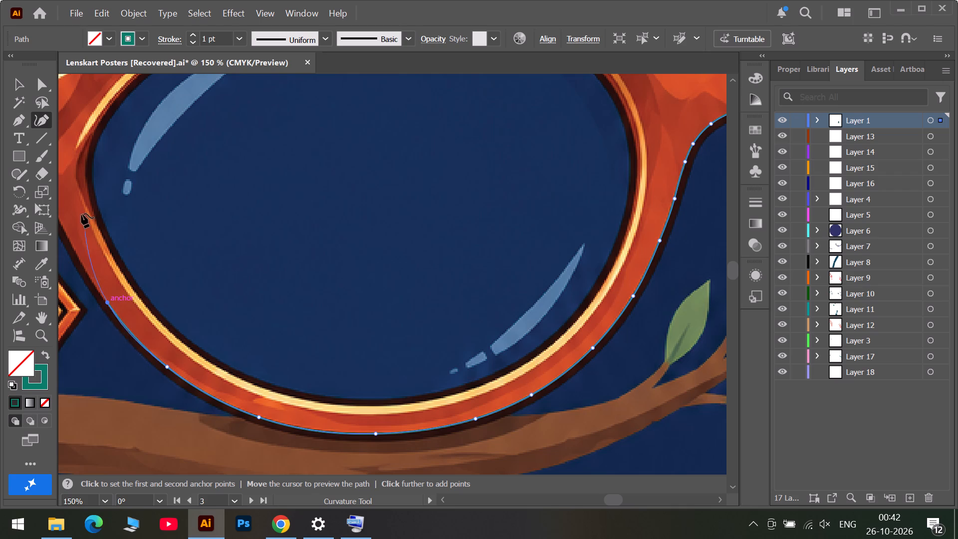
pyautogui.click(68, 238)
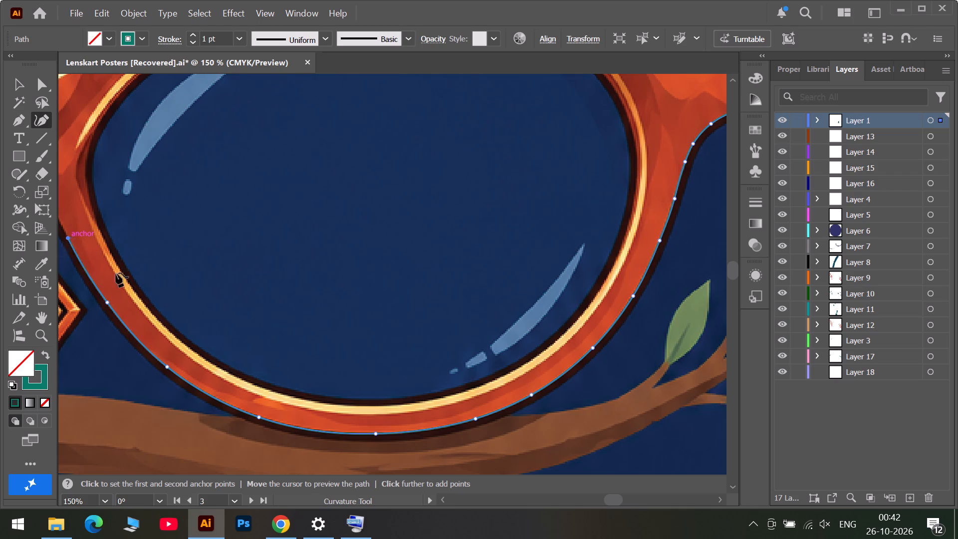
# Extend the path up the inner side of the right rim and over the bridge's underside arch with three anchors.
pyautogui.click(570, 500)
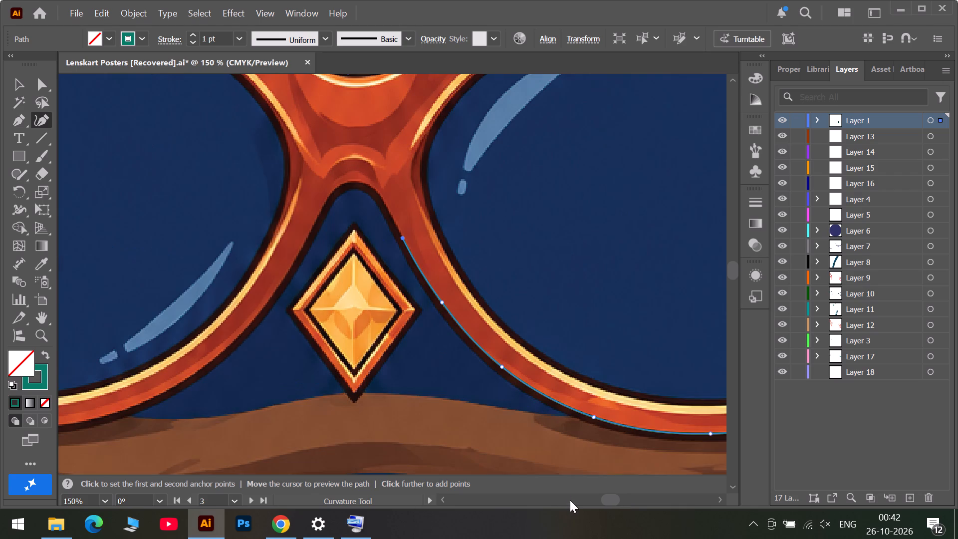
pyautogui.scroll(3, 437, 424)
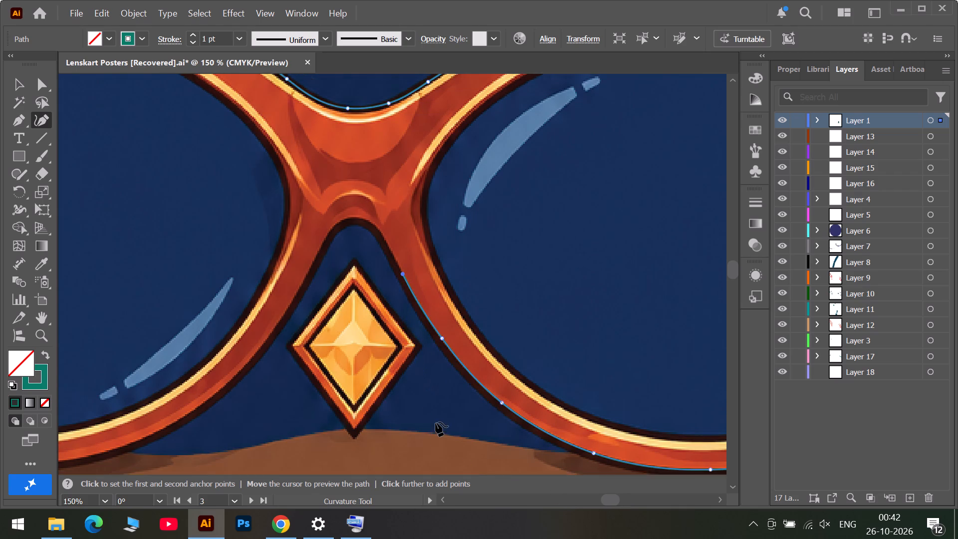
pyautogui.scroll(1, 436, 422)
pyautogui.scroll(1, 381, 239)
pyautogui.keyDown('alt'); pyautogui.scroll(2, 381, 239); pyautogui.keyUp('alt')
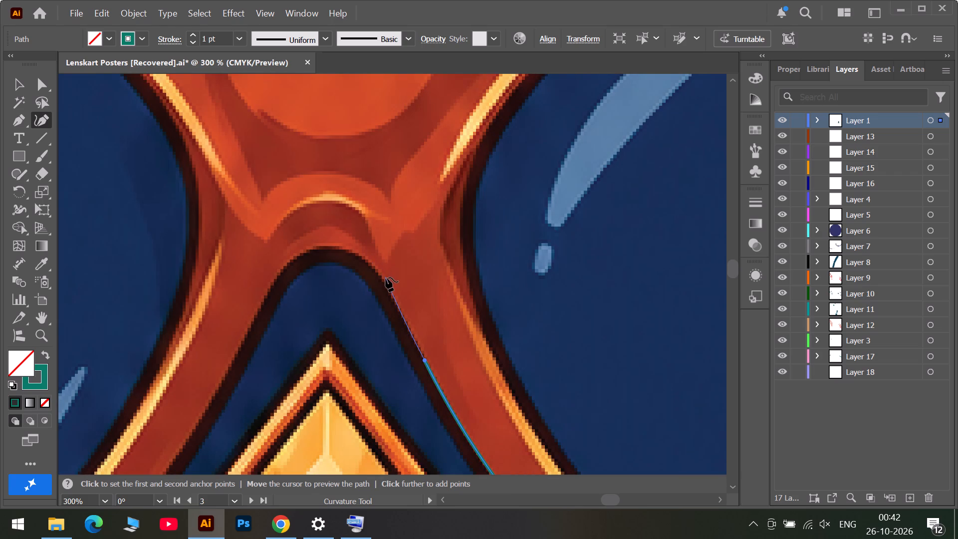
pyautogui.click(386, 284)
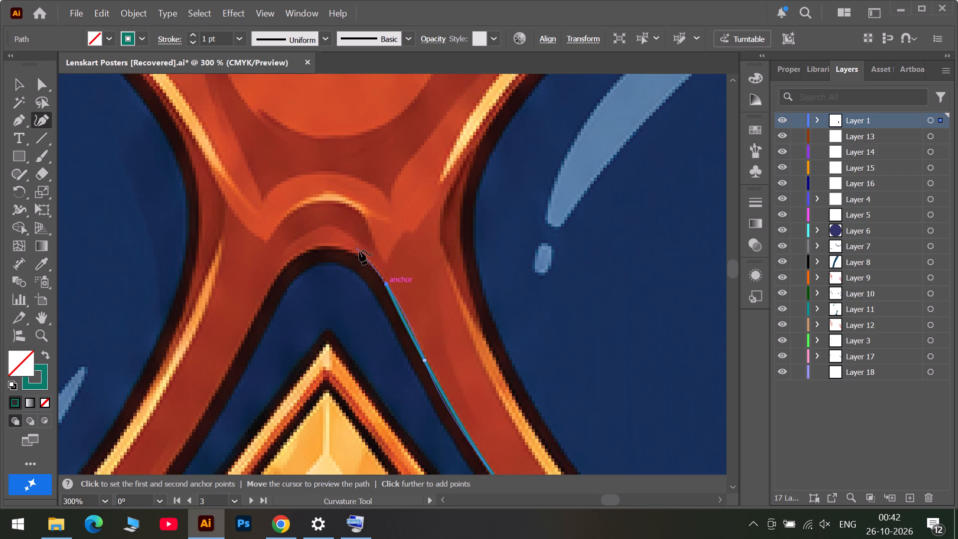
pyautogui.click(369, 261)
pyautogui.click(312, 248)
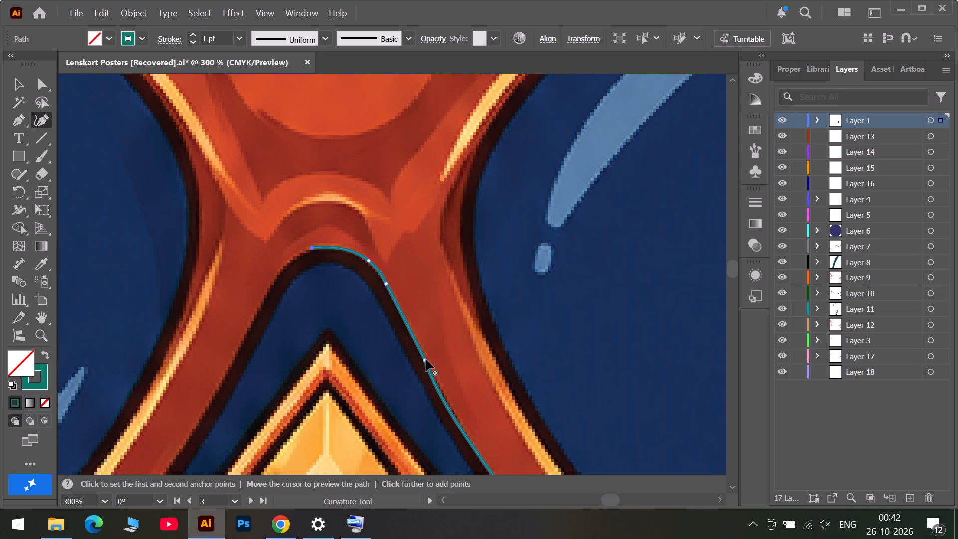
# Refine the path beside the diamond's right side by adding an anchor and sliding the existing one down along the dark outline.
pyautogui.moveTo(424, 359); pyautogui.dragTo(435, 379)
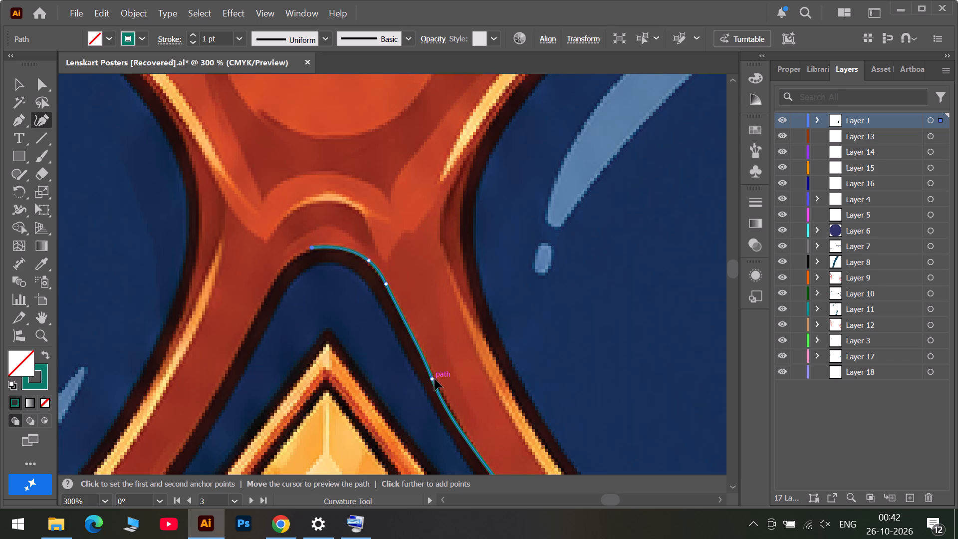
pyautogui.moveTo(435, 379); pyautogui.dragTo(436, 378)
pyautogui.scroll(-6, 447, 388)
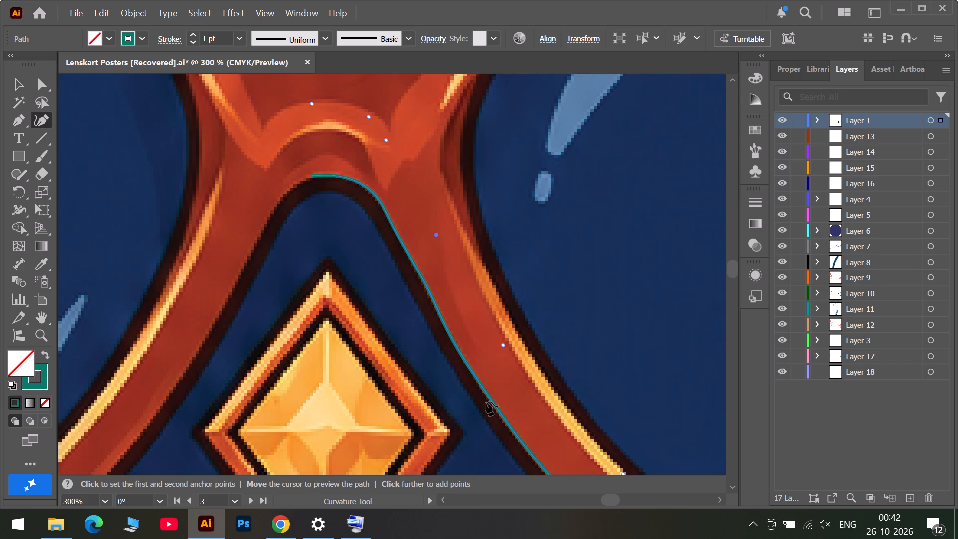
pyautogui.click(424, 281)
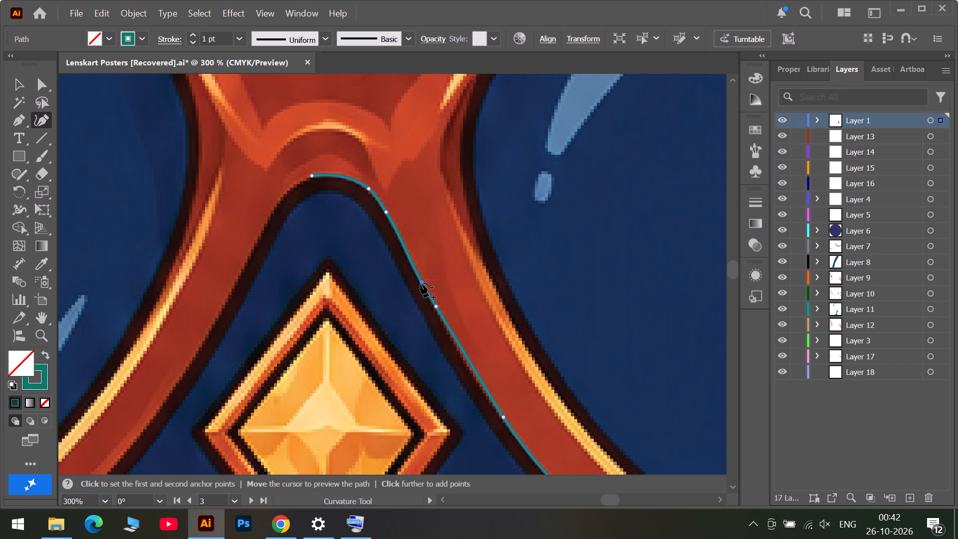
pyautogui.moveTo(436, 307); pyautogui.dragTo(444, 322)
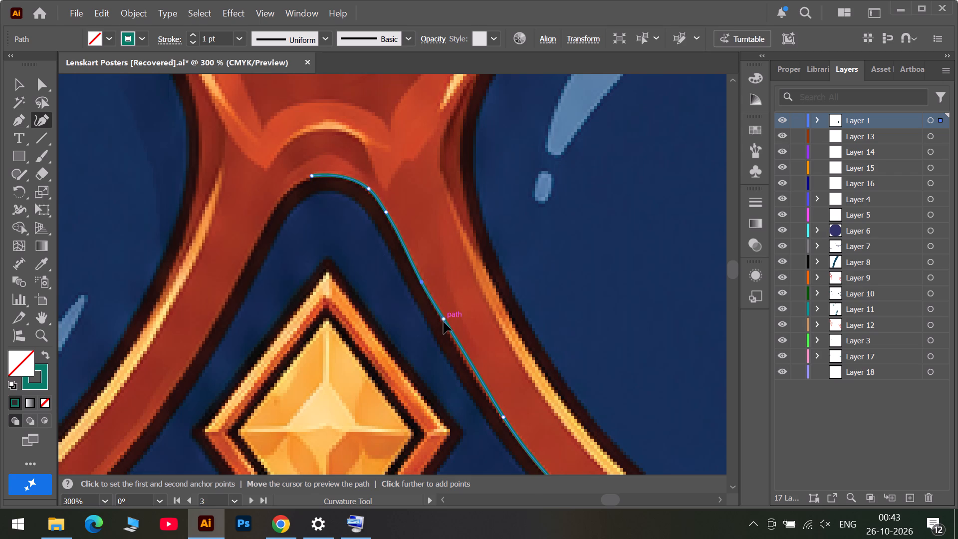
pyautogui.moveTo(444, 322); pyautogui.dragTo(458, 347)
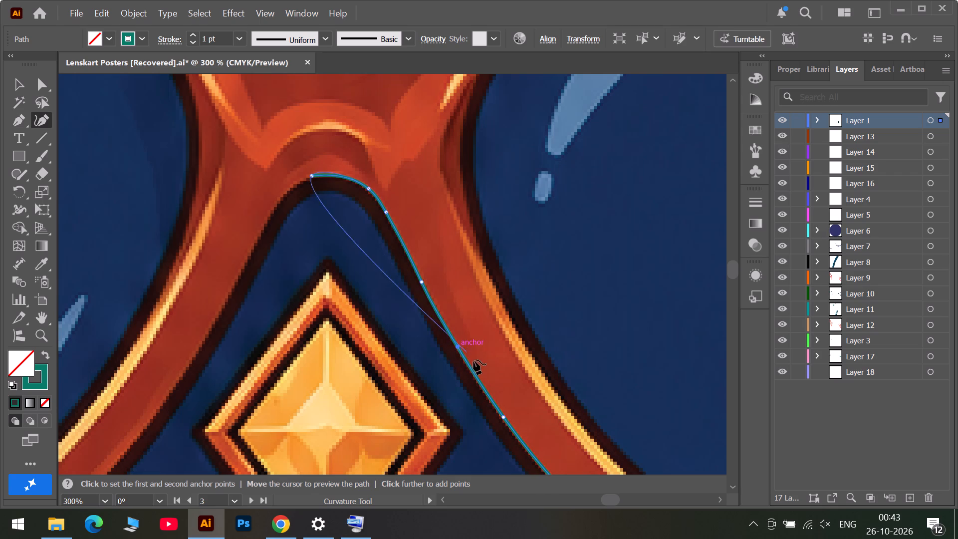
# Extend the path over the bridge's underside arch and down its left side beside the diamond with three smooth anchors.
pyautogui.scroll(-5, 474, 364)
pyautogui.scroll(3, 311, 228)
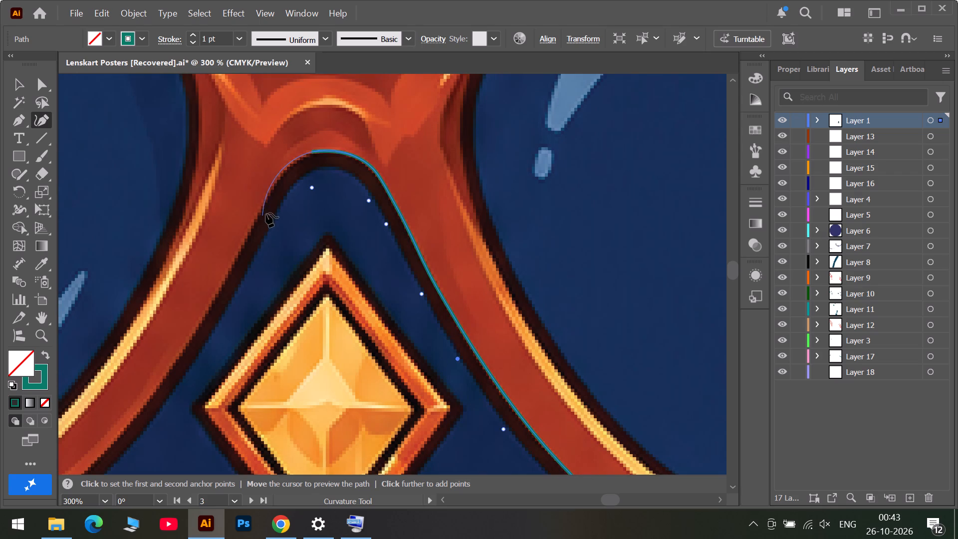
pyautogui.click(273, 187)
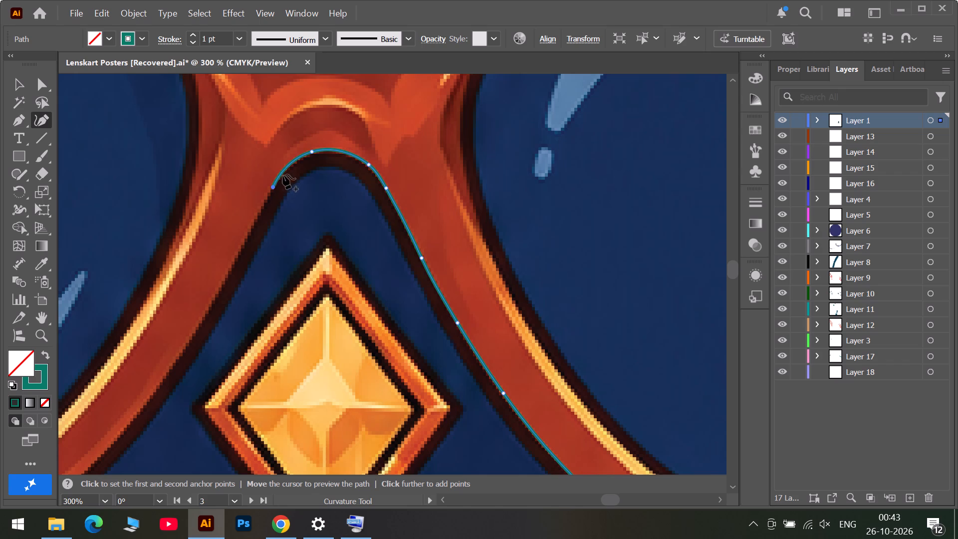
pyautogui.click(312, 153)
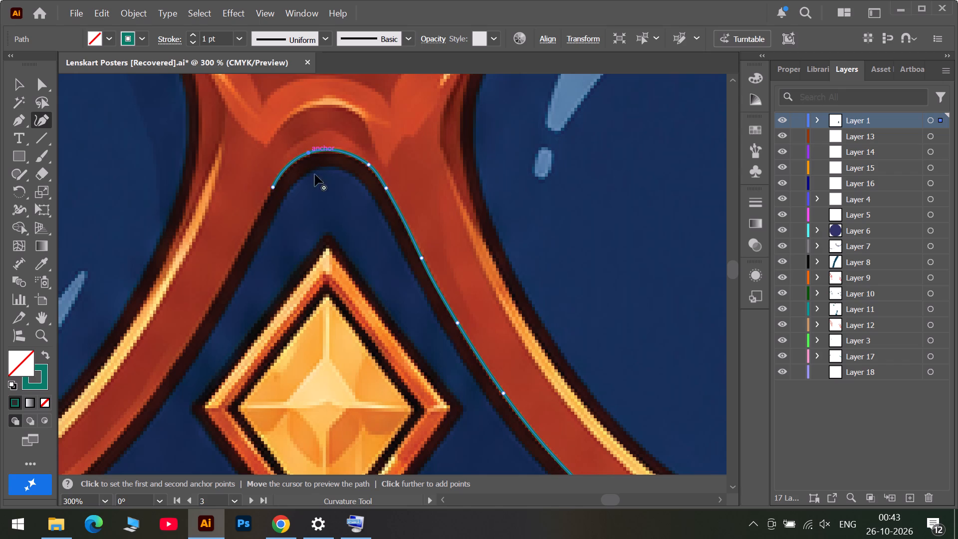
pyautogui.click(586, 498)
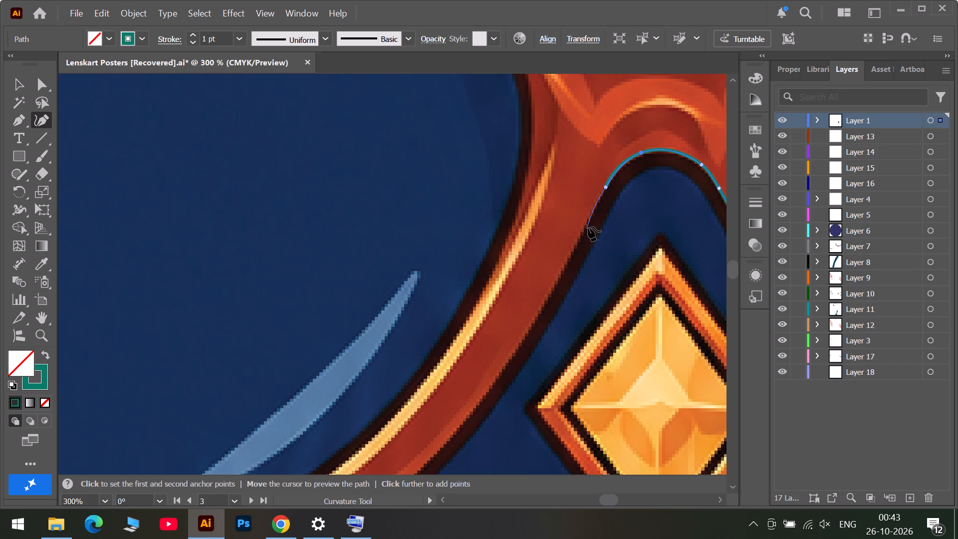
pyautogui.click(587, 224)
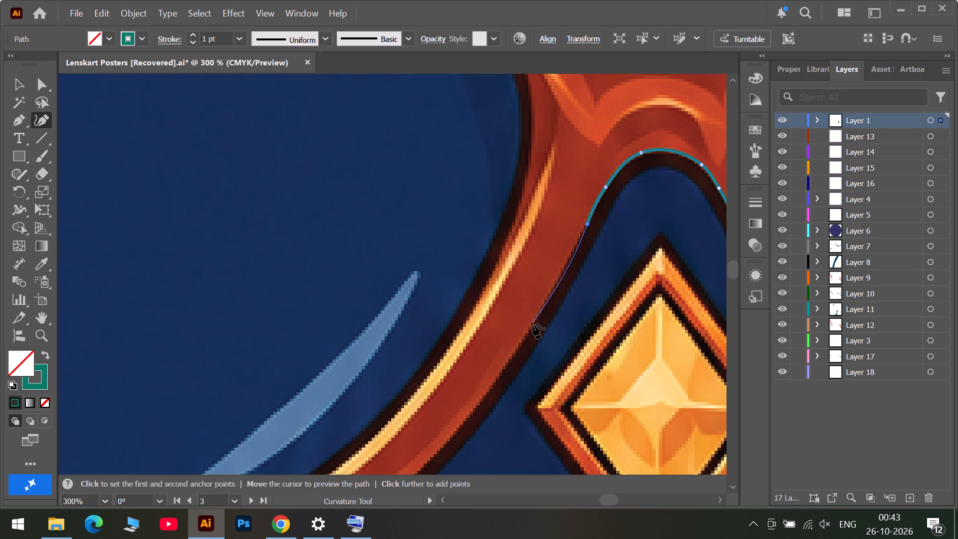
pyautogui.click(533, 324)
# Refit the path left of the diamond to the dark outline by moving the middle anchor and adding another below it.
pyautogui.moveTo(587, 225); pyautogui.dragTo(578, 234)
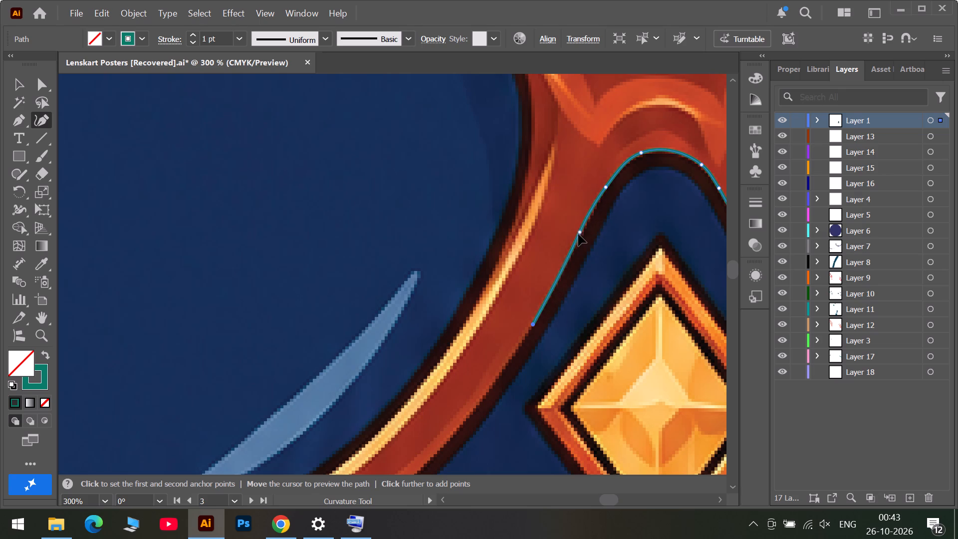
pyautogui.moveTo(578, 234); pyautogui.dragTo(577, 243)
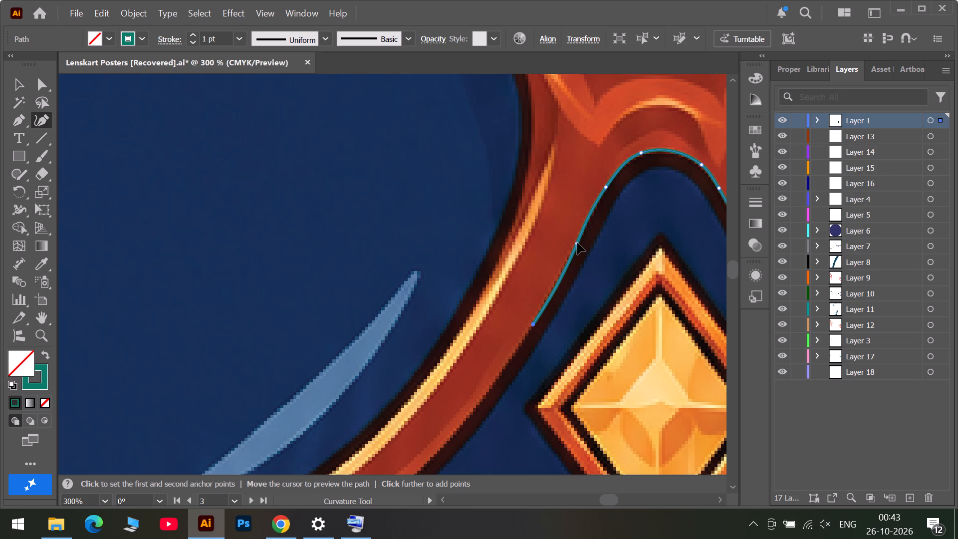
pyautogui.moveTo(577, 243); pyautogui.dragTo(579, 240)
pyautogui.click(607, 189)
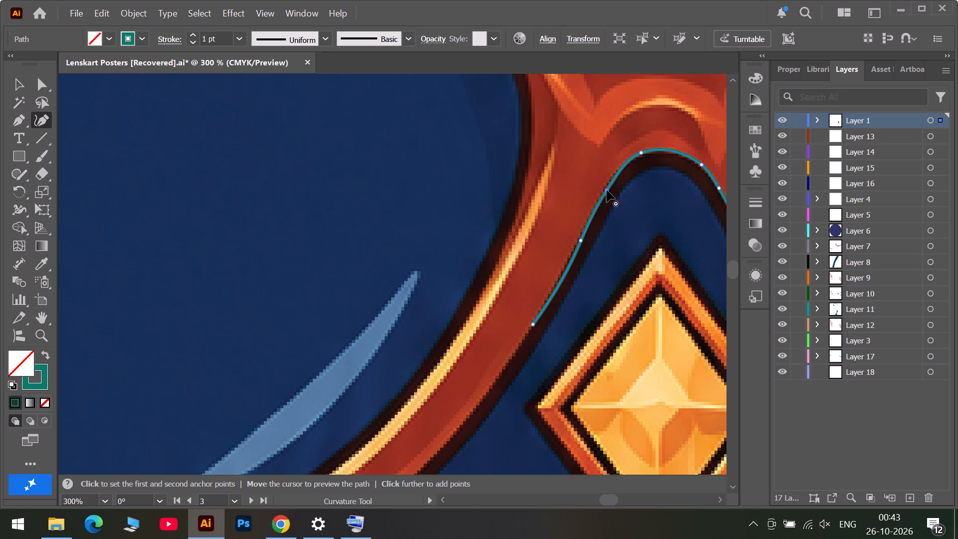
pyautogui.moveTo(571, 261); pyautogui.dragTo(562, 272)
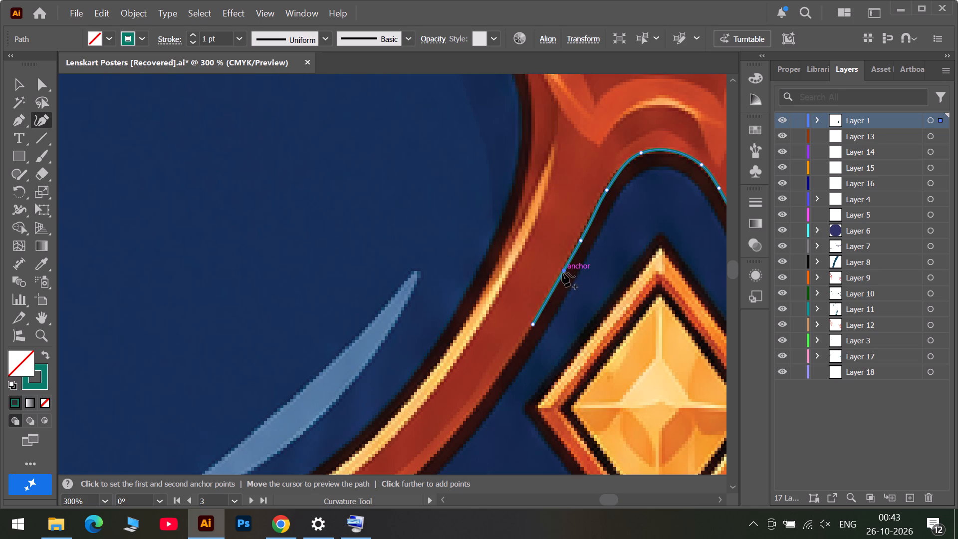
pyautogui.moveTo(562, 272); pyautogui.dragTo(558, 283)
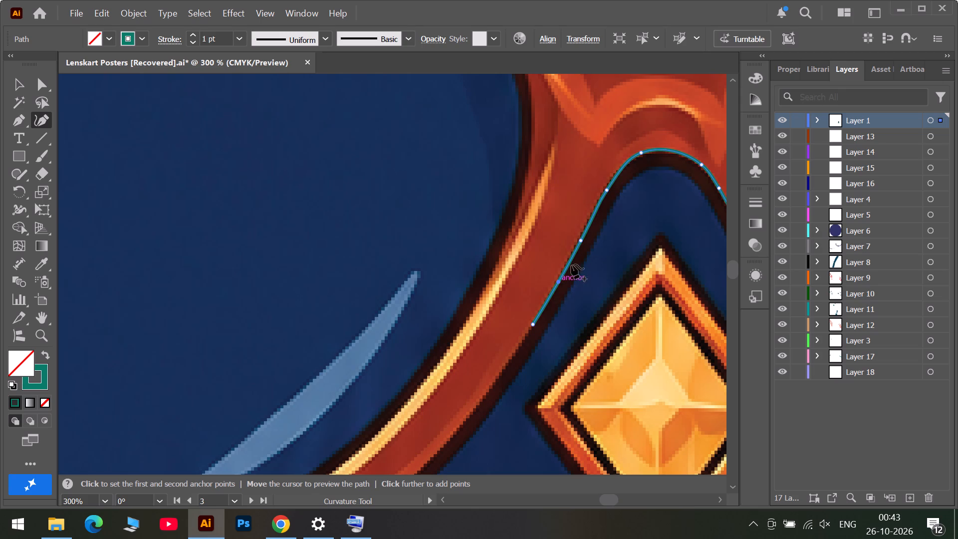
pyautogui.click(581, 241)
# Reshape the top of the bridge's underside arch by shifting the anchors on both sides of its crest.
pyautogui.moveTo(643, 152); pyautogui.dragTo(630, 160)
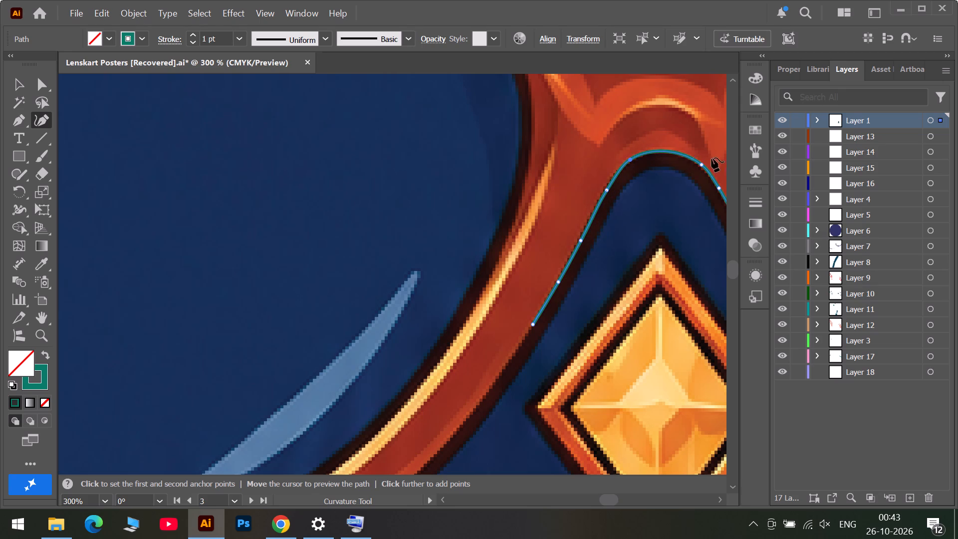
pyautogui.moveTo(703, 165); pyautogui.dragTo(700, 165)
pyautogui.moveTo(700, 165); pyautogui.dragTo(699, 163)
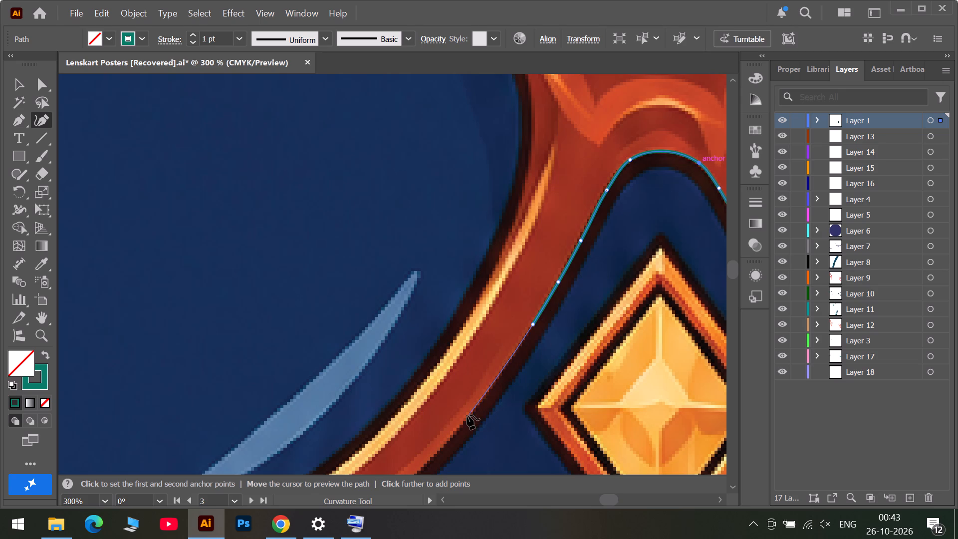
# Trace the lower-right outer curve of the left lens rim, down past the diamond, with three smooth anchors.
pyautogui.click(479, 405)
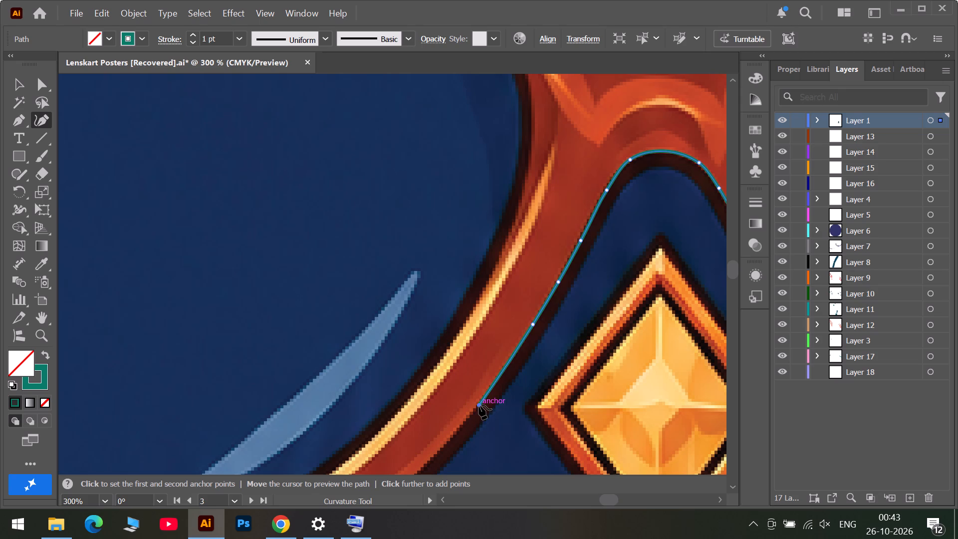
pyautogui.scroll(-6, 479, 405)
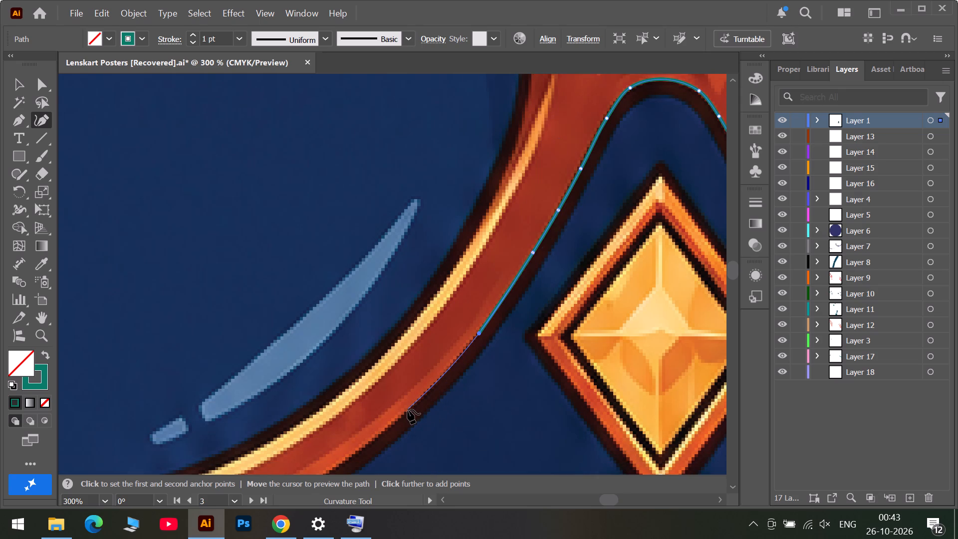
pyautogui.click(407, 410)
pyautogui.scroll(-6, 407, 410)
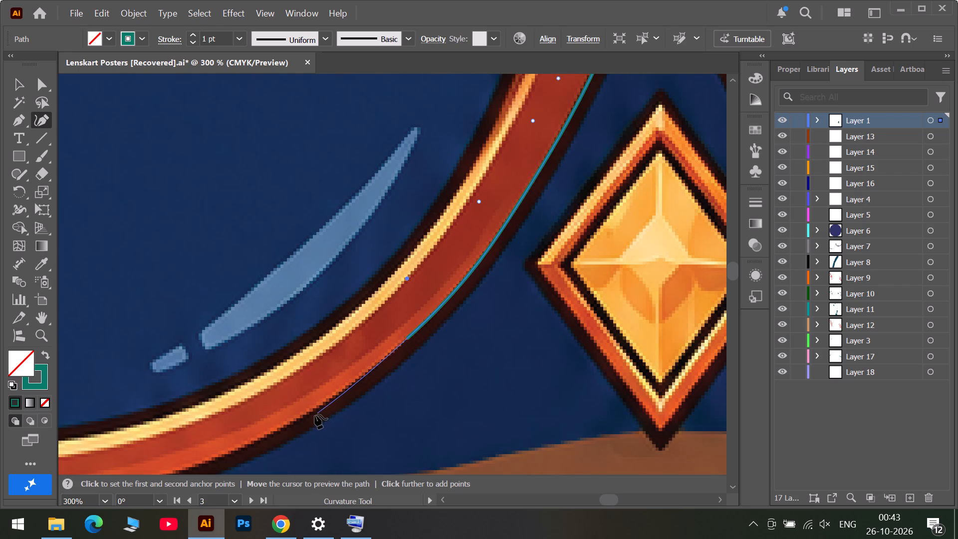
pyautogui.click(304, 416)
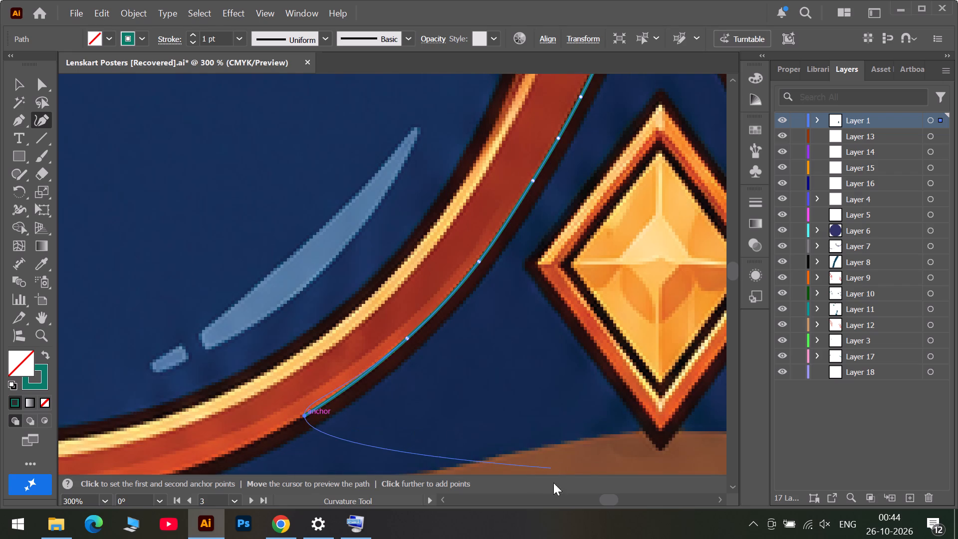
# Trace the bottom outer edge of the left lens rim, where it rests on the branch, with four smooth anchors.
pyautogui.click(569, 496)
pyautogui.scroll(-5, 561, 490)
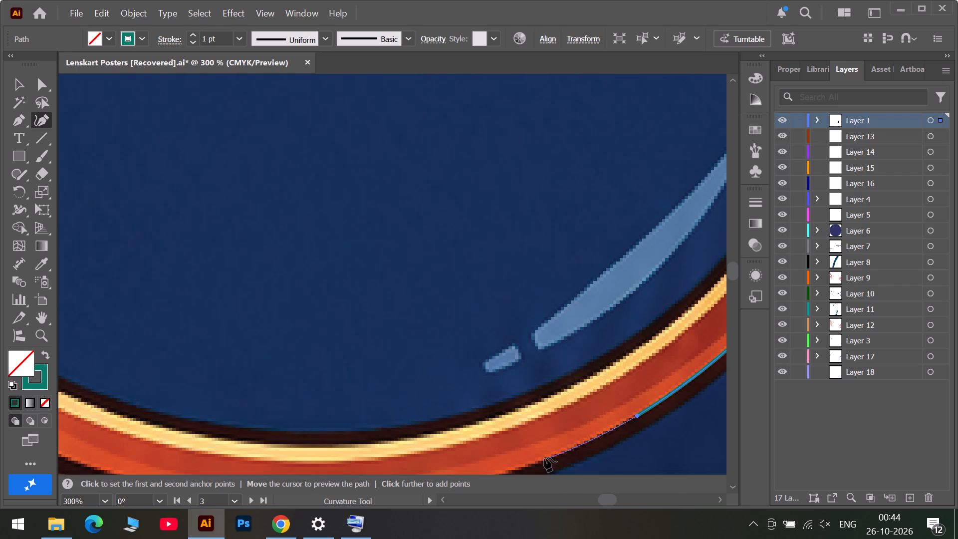
pyautogui.scroll(-4, 541, 452)
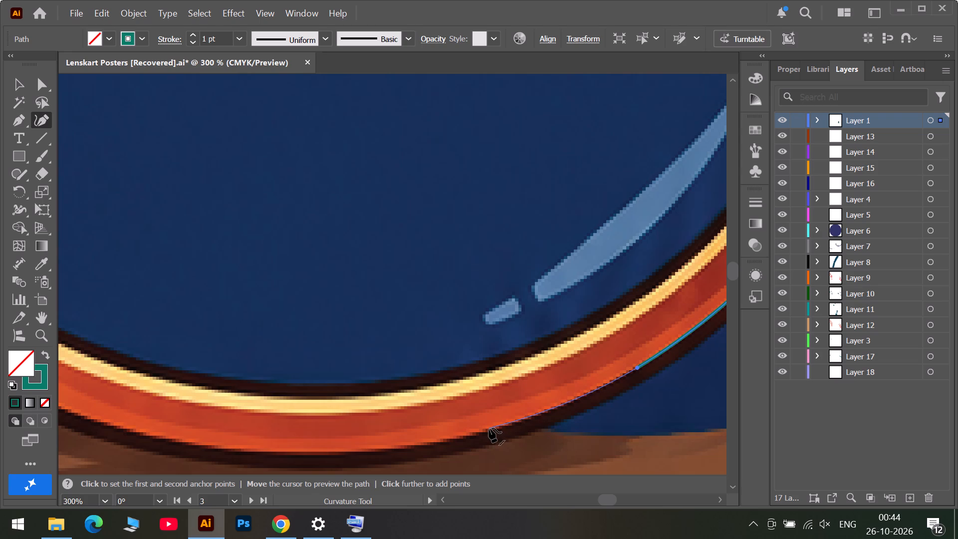
pyautogui.keyDown('alt'); pyautogui.scroll(1, 489, 428); pyautogui.keyUp('alt')
pyautogui.scroll(-2, 487, 428)
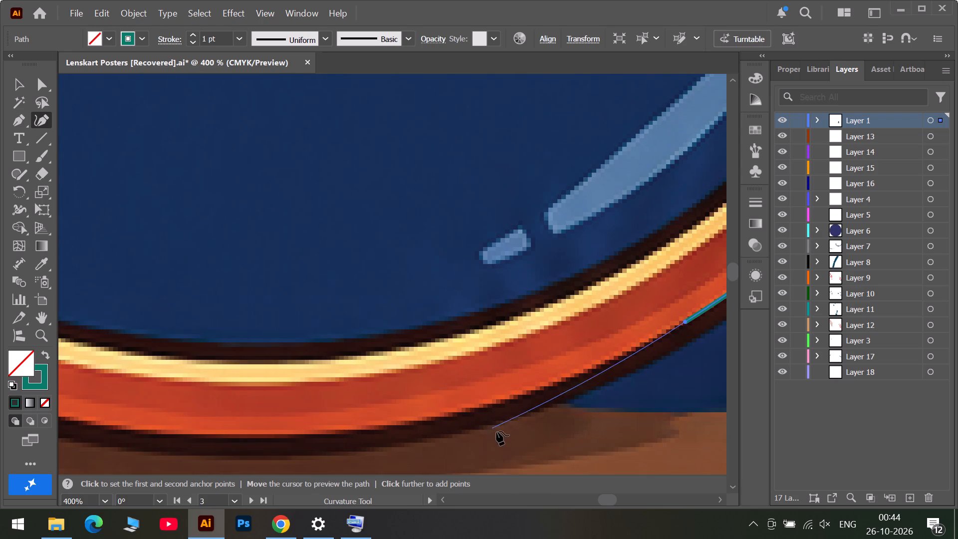
pyautogui.click(502, 401)
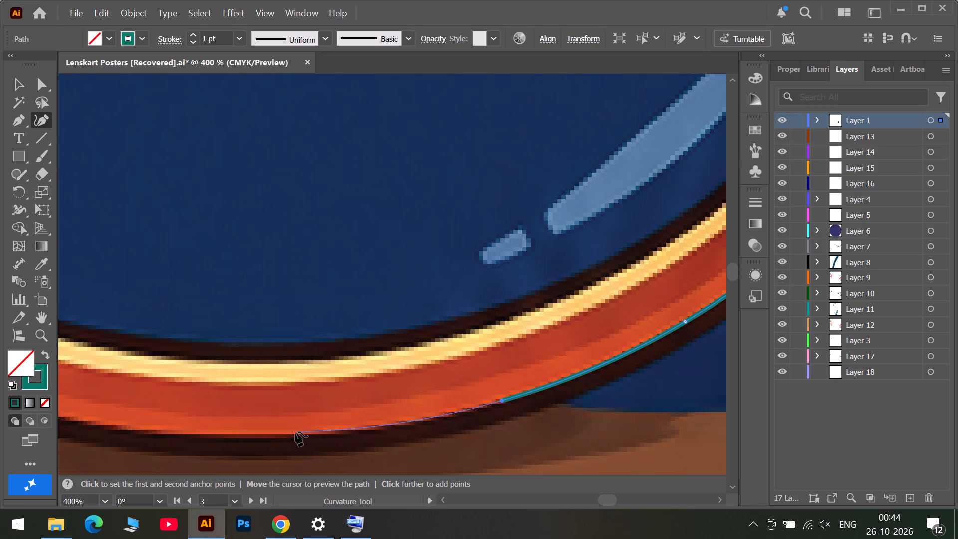
pyautogui.click(290, 436)
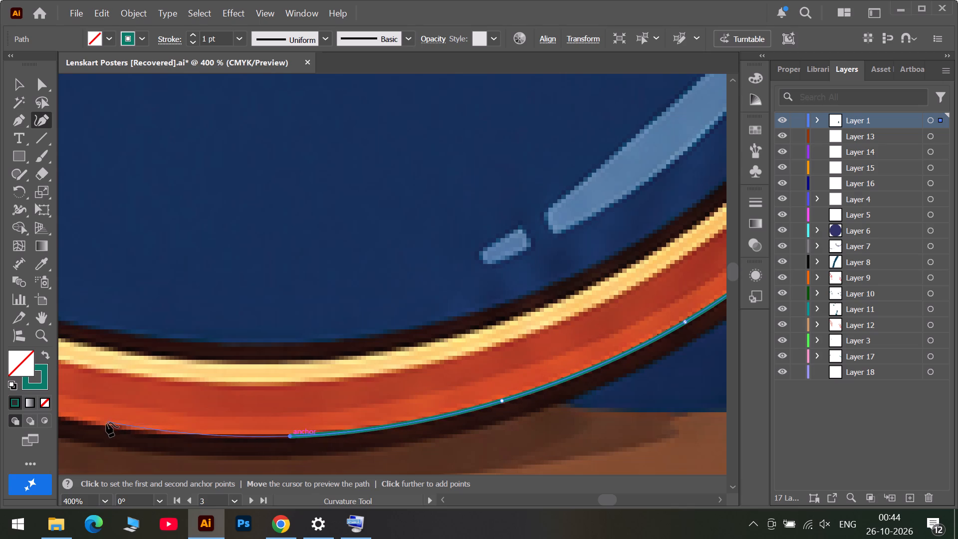
pyautogui.click(102, 427)
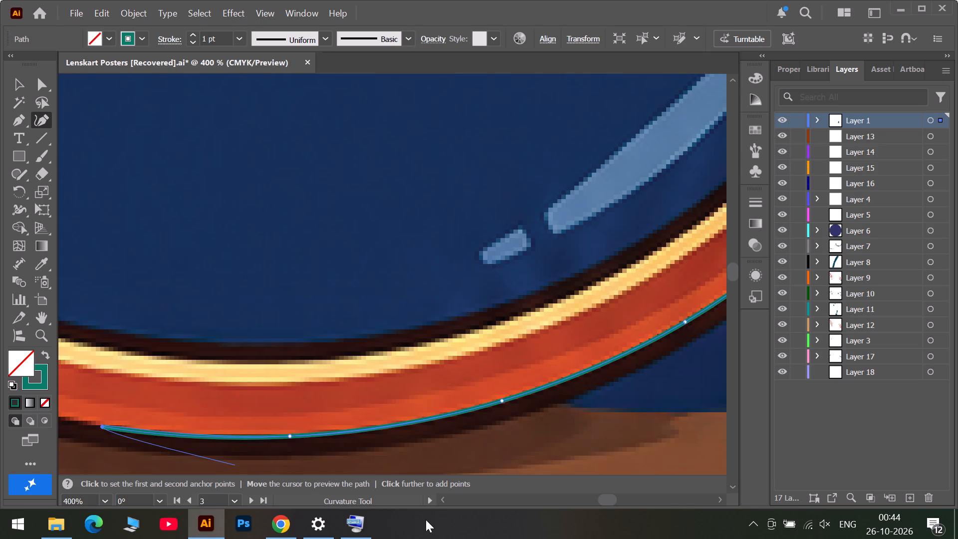
pyautogui.click(571, 501)
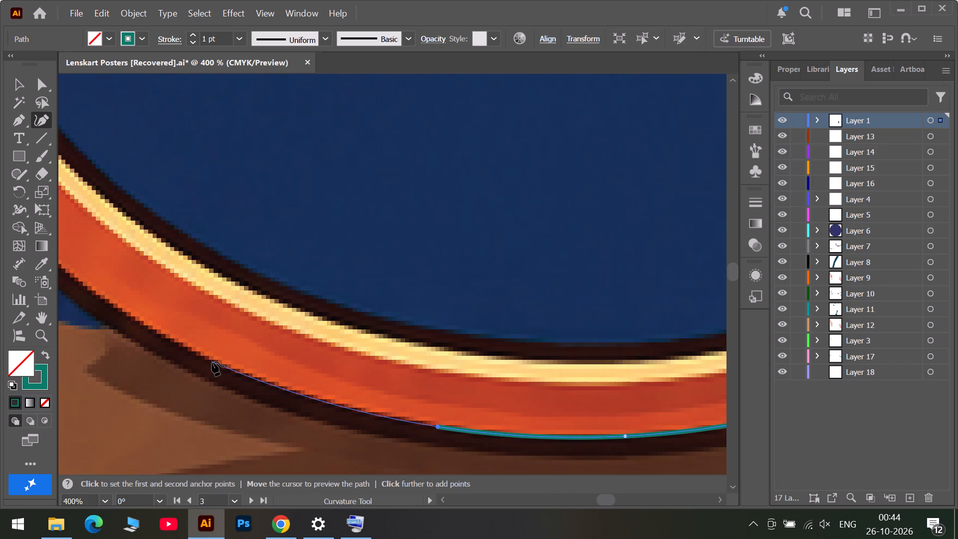
pyautogui.click(212, 362)
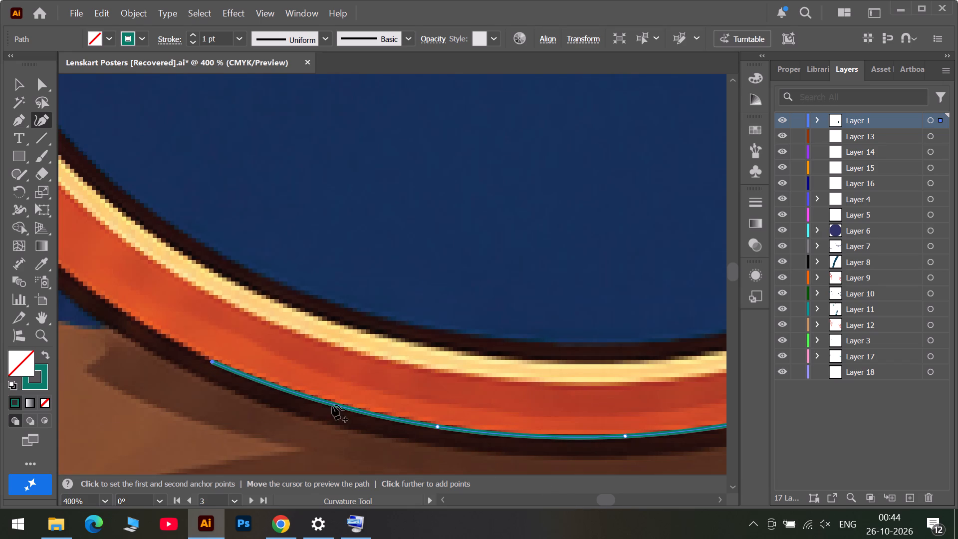
# Trace the lower-left outer edge of the left lens rim, from the branch upward, with four smooth anchors.
pyautogui.click(561, 501)
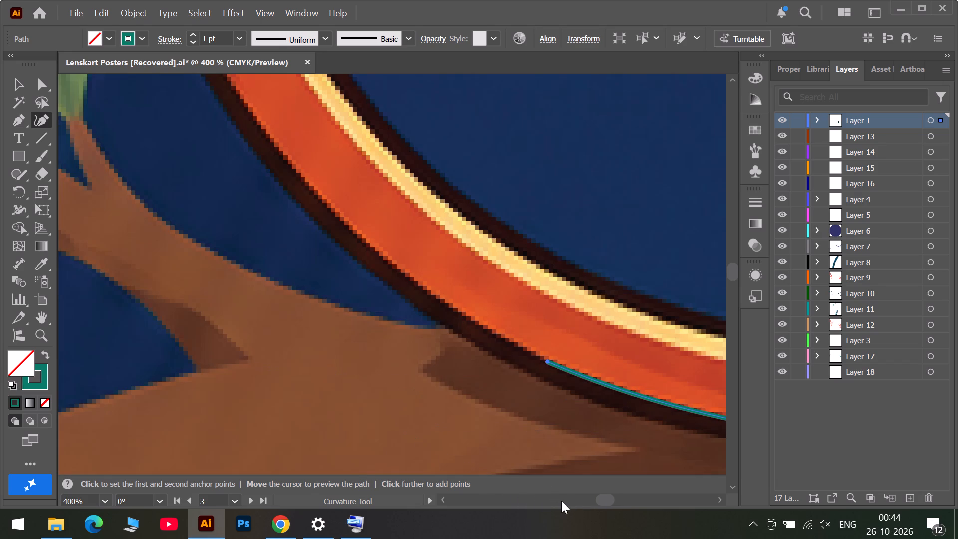
pyautogui.click(358, 235)
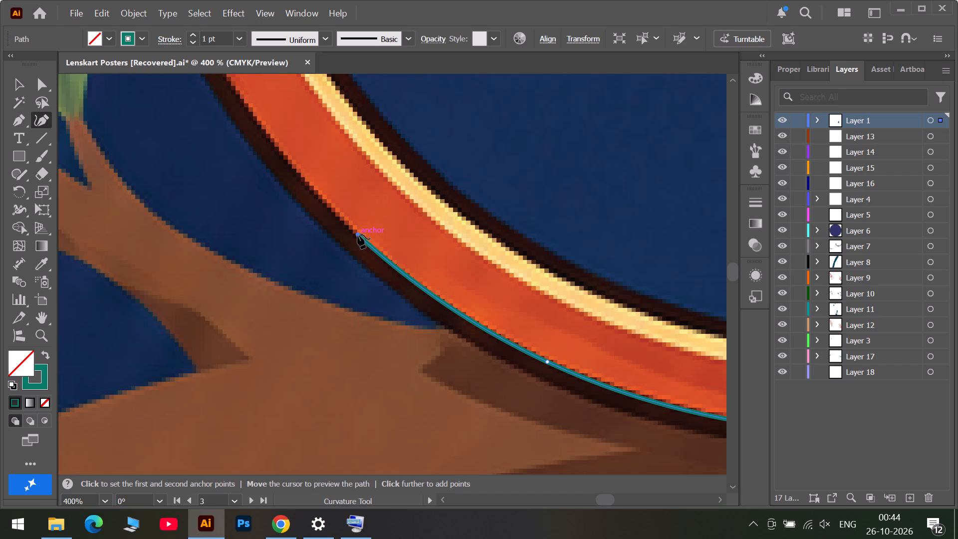
pyautogui.scroll(5, 274, 167)
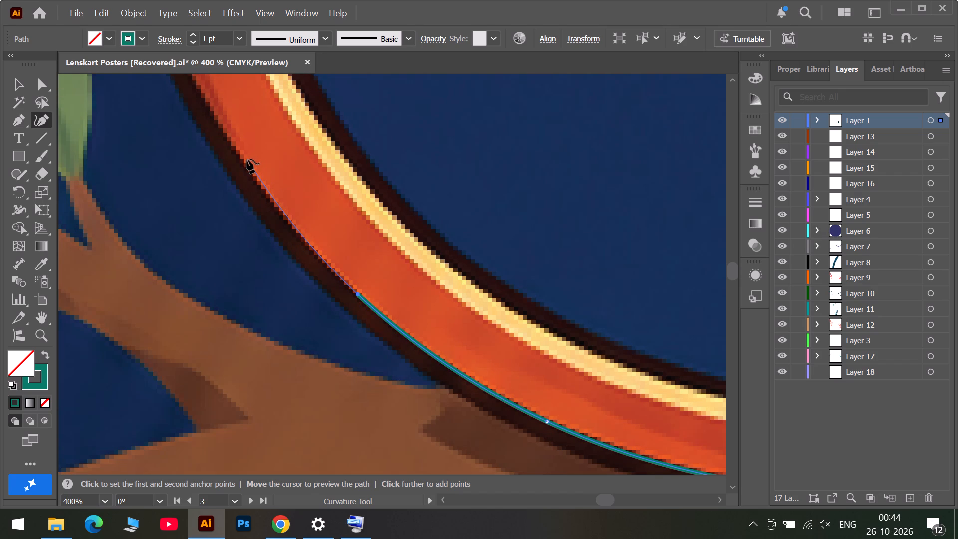
pyautogui.click(265, 191)
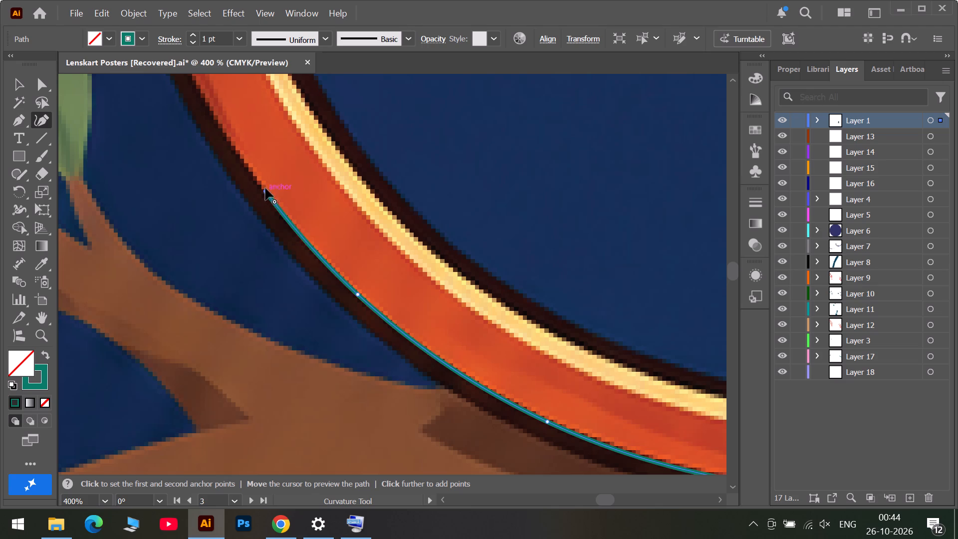
pyautogui.scroll(6, 237, 155)
pyautogui.scroll(6, 187, 137)
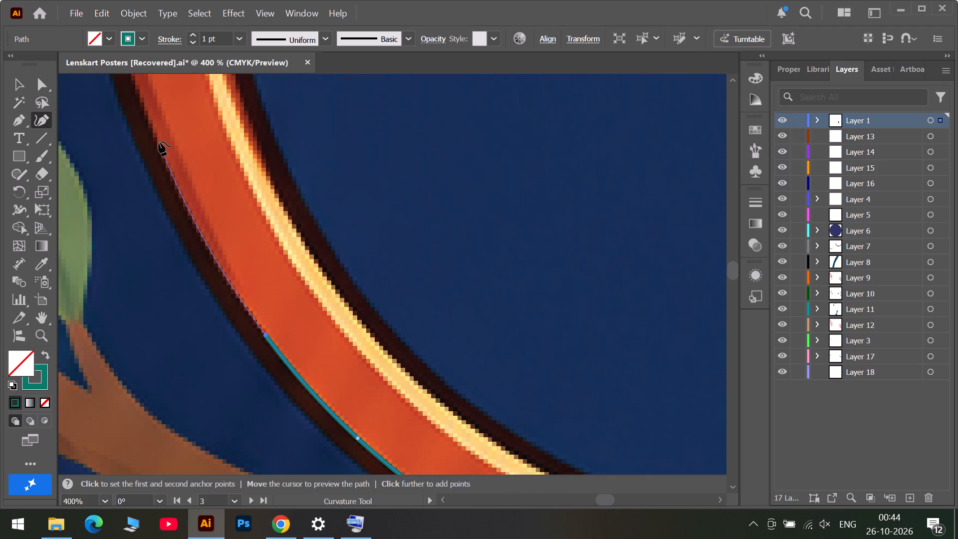
pyautogui.click(157, 144)
pyautogui.scroll(6, 157, 140)
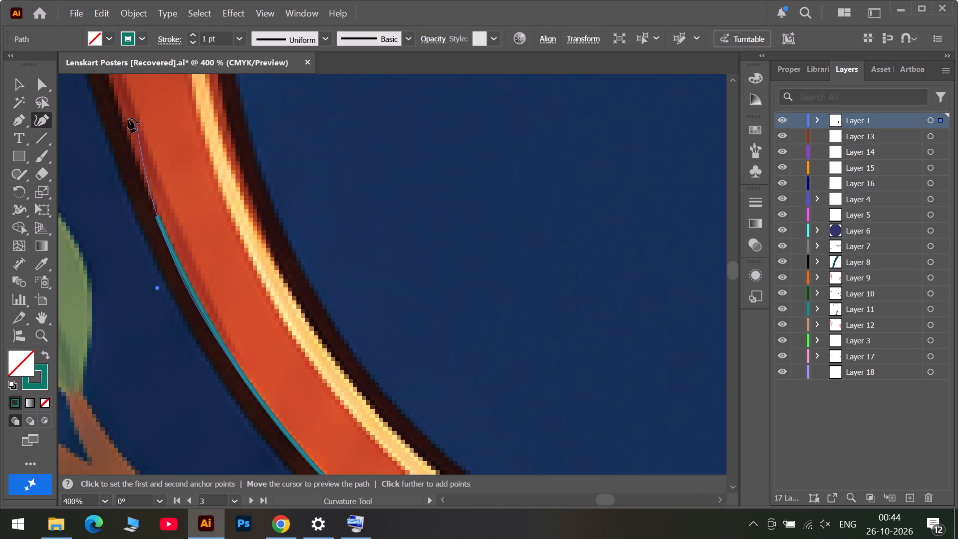
pyautogui.scroll(5, 119, 112)
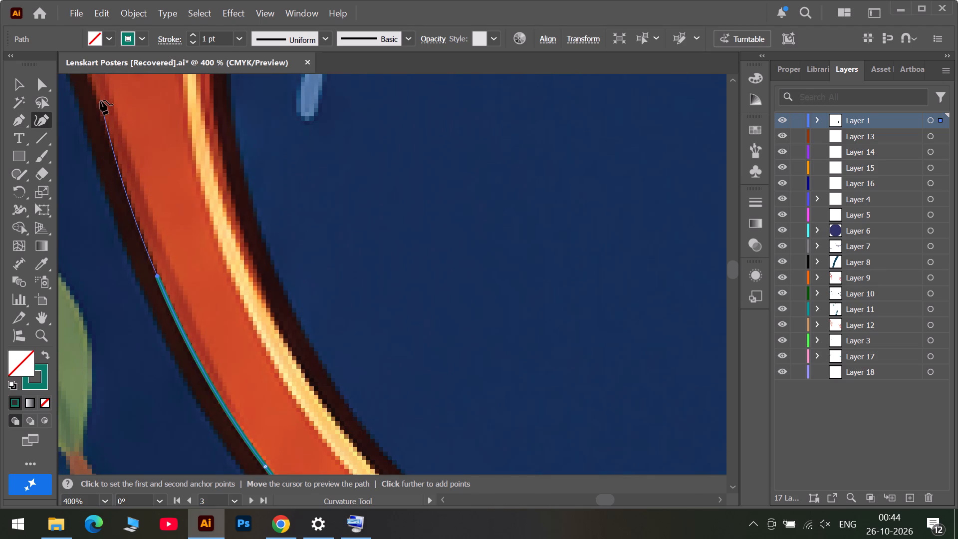
pyautogui.click(117, 166)
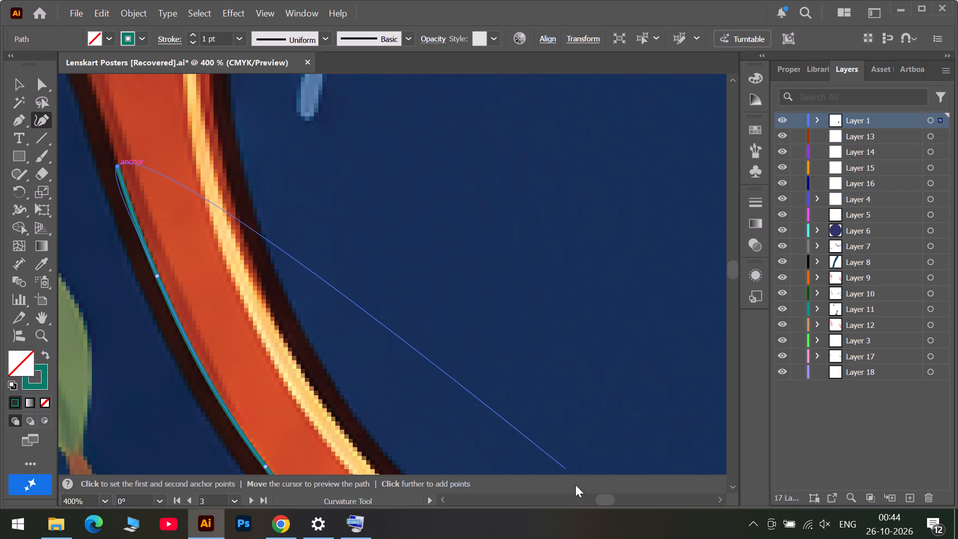
# Continue up the left rim's outer edge and around the curve flaring into the hinge with three smooth anchors, fitting the first one to the dark outline.
pyautogui.click(582, 498)
pyautogui.scroll(6, 481, 163)
pyautogui.scroll(6, 422, 130)
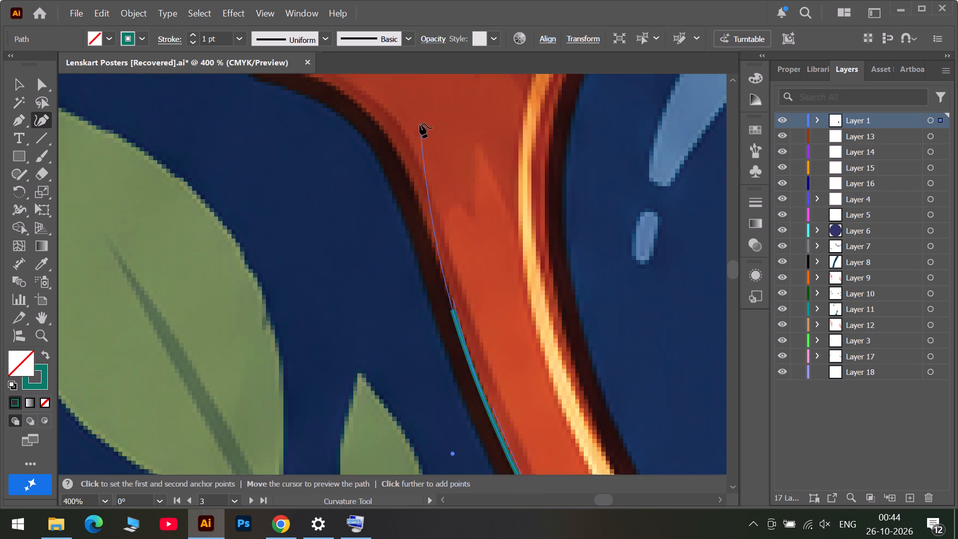
pyautogui.click(409, 173)
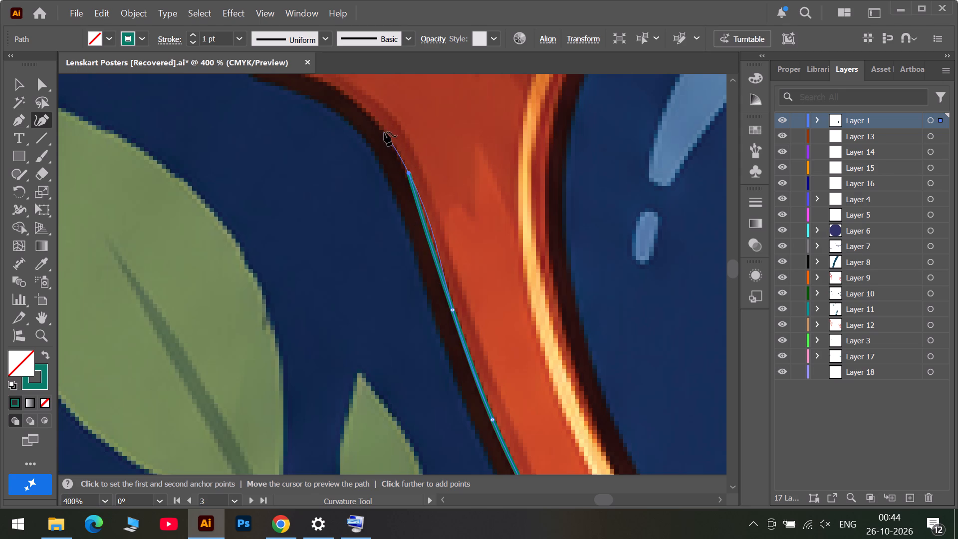
pyautogui.moveTo(408, 172); pyautogui.dragTo(426, 224)
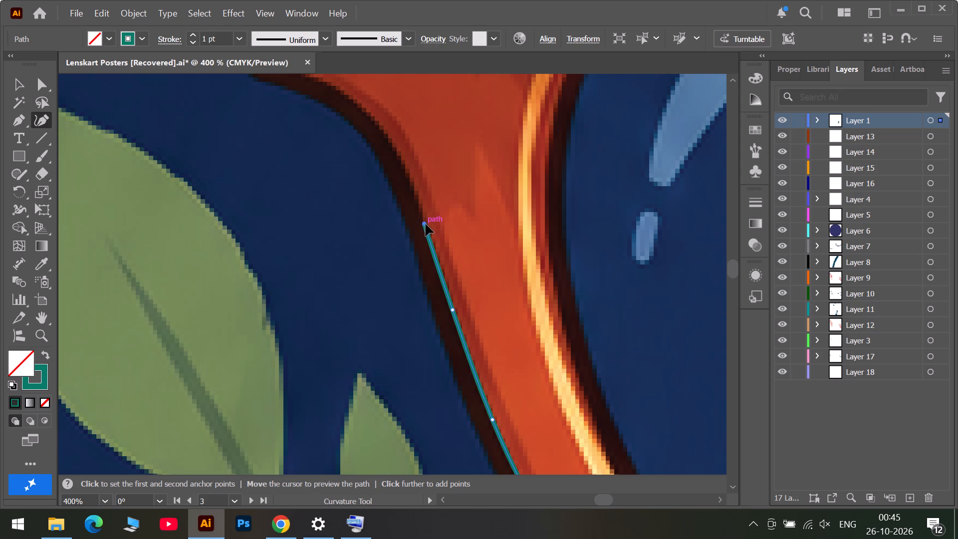
pyautogui.moveTo(426, 224); pyautogui.dragTo(430, 233)
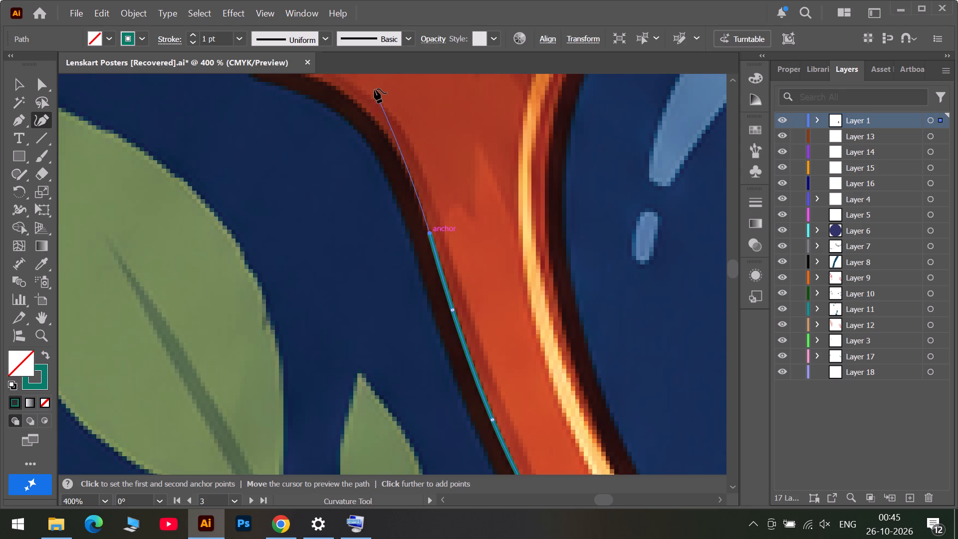
pyautogui.click(399, 156)
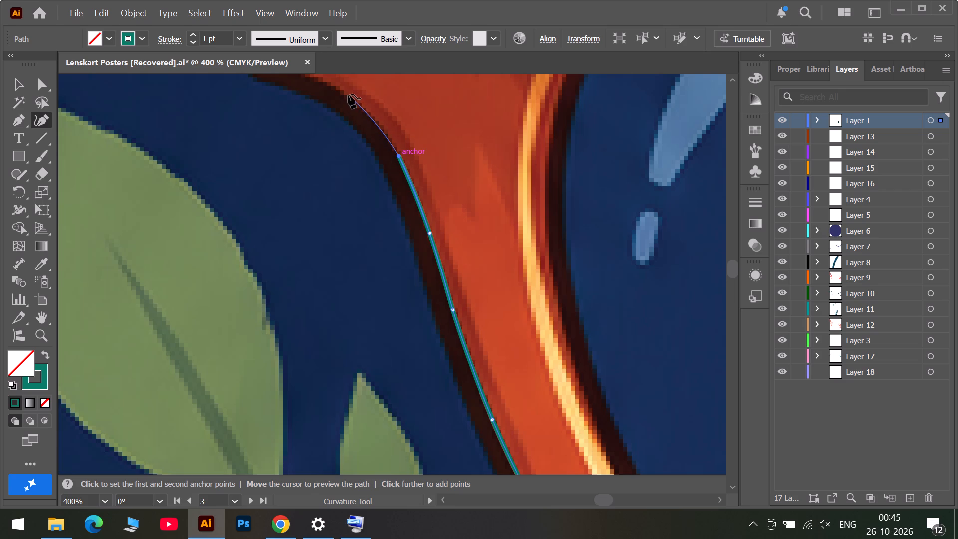
pyautogui.click(347, 93)
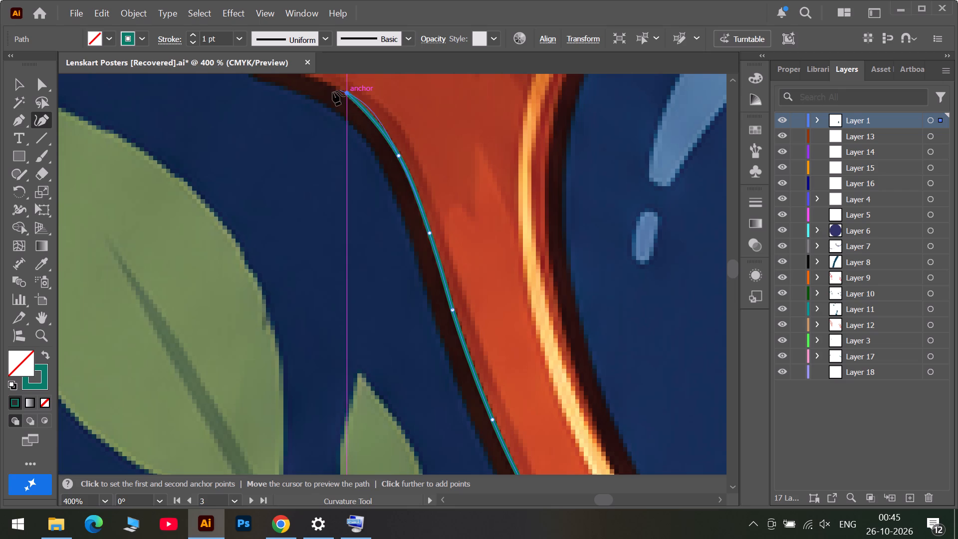
# Trace the hinge's underside to its lower outer corner and up the vertical end to the upper corner with three anchors.
pyautogui.click(583, 498)
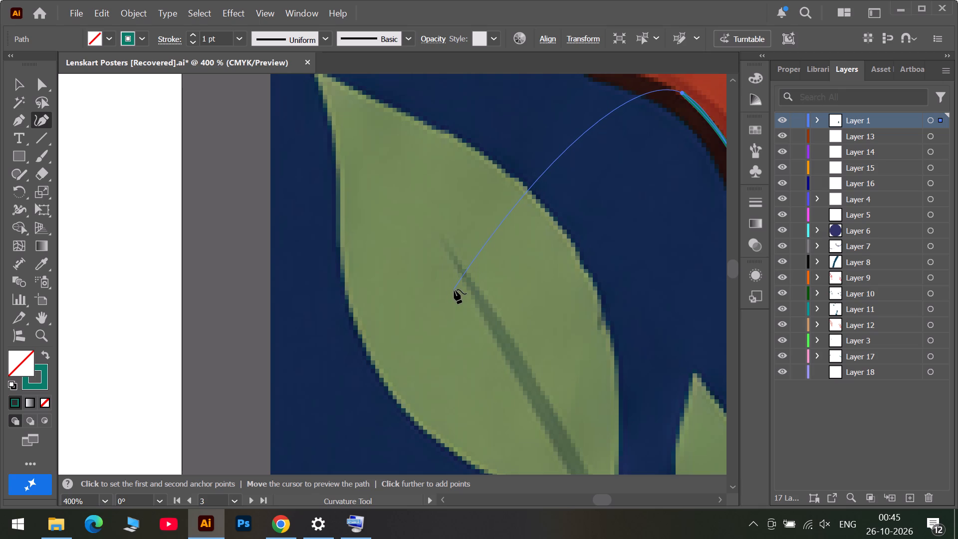
pyautogui.scroll(1, 457, 284)
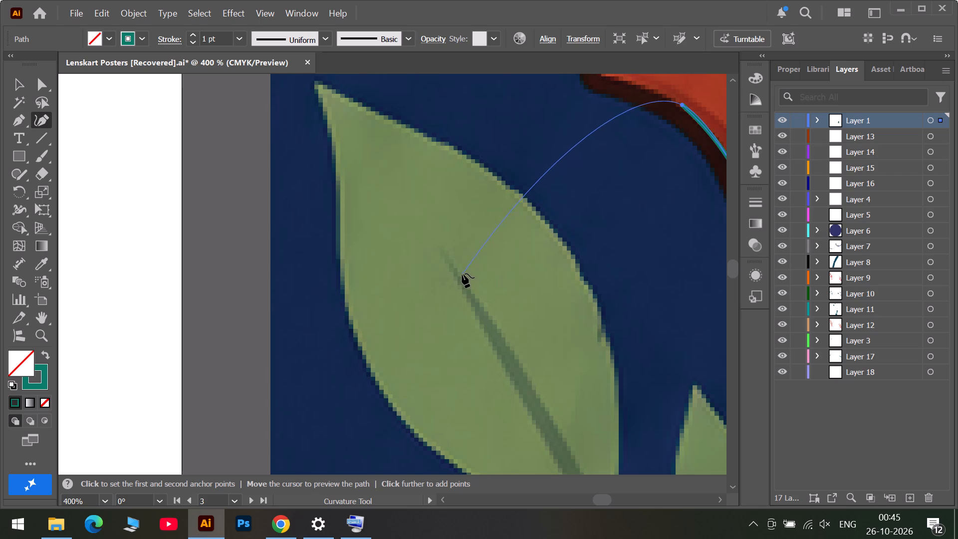
pyautogui.scroll(6, 452, 269)
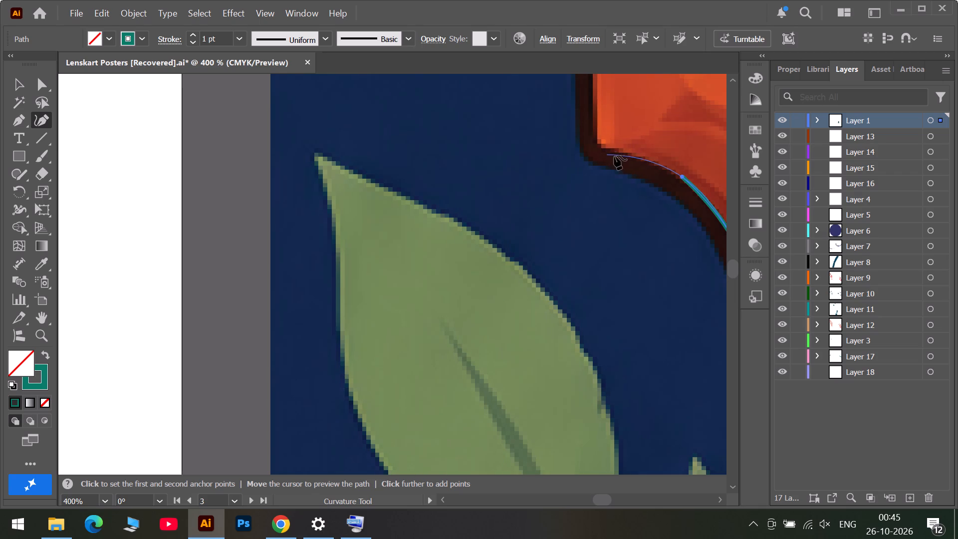
pyautogui.click(623, 152)
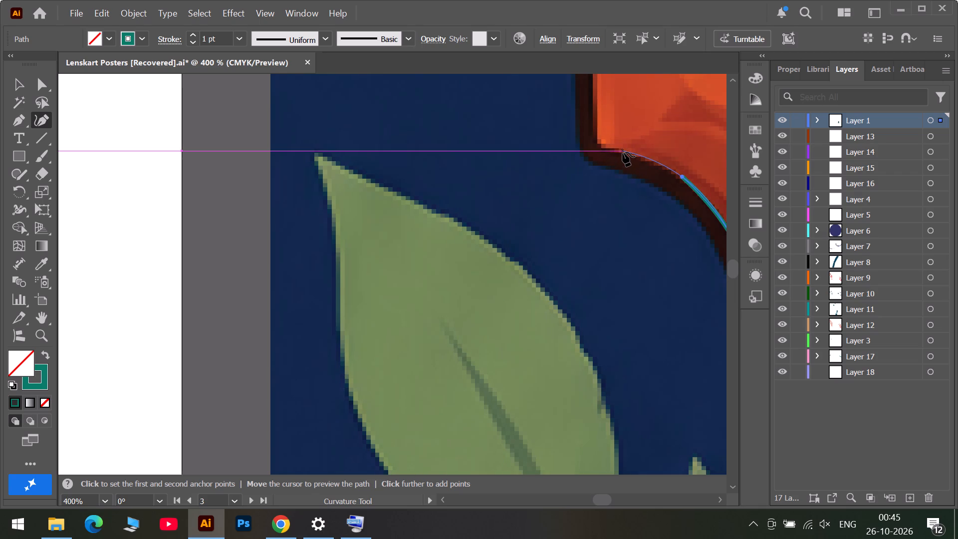
pyautogui.click(595, 142)
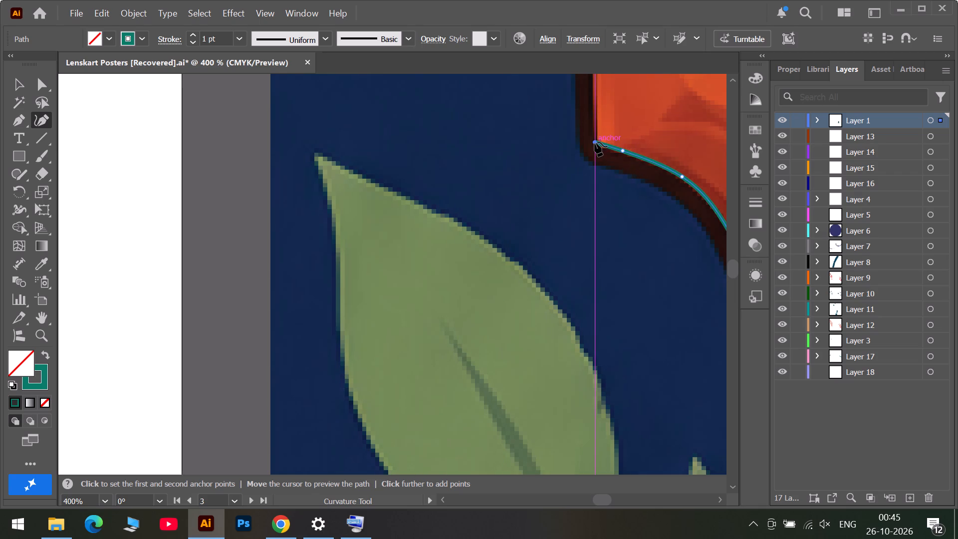
pyautogui.doubleClick(595, 142)
pyautogui.scroll(8, 596, 104)
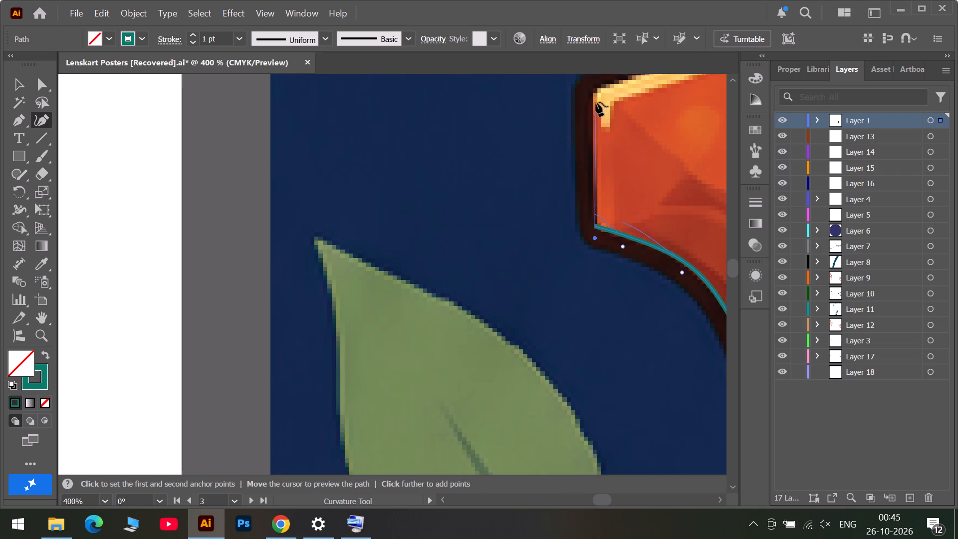
pyautogui.scroll(3, 596, 102)
pyautogui.click(594, 144)
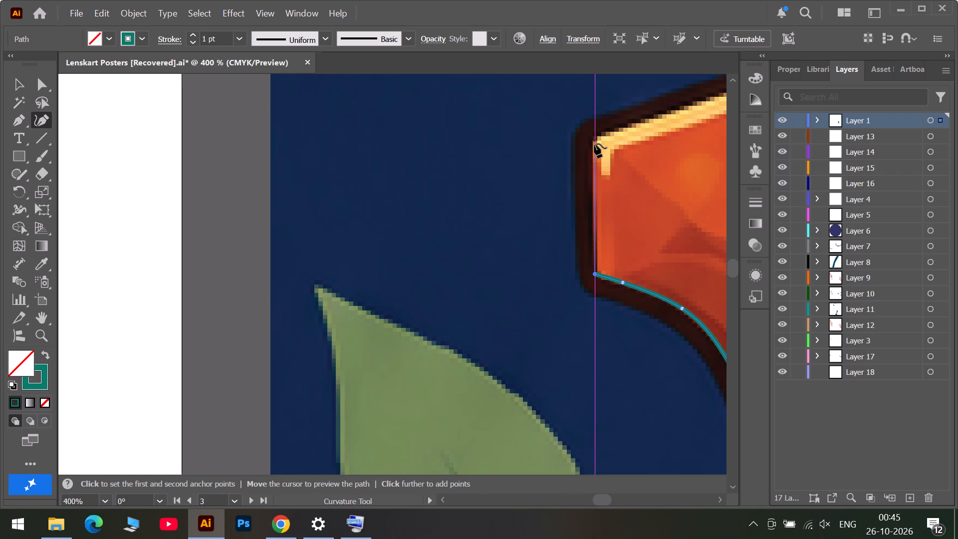
# Make the anchor at the hinge's lower outer corner a corner point and refit it to the dark outline.
pyautogui.doubleClick(596, 275)
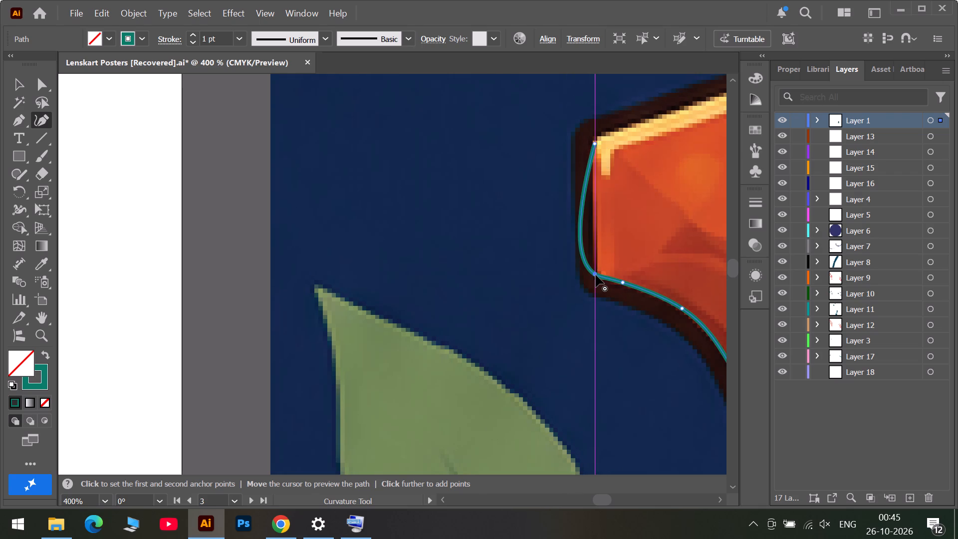
pyautogui.moveTo(596, 275); pyautogui.dragTo(603, 273)
pyautogui.doubleClick(603, 273)
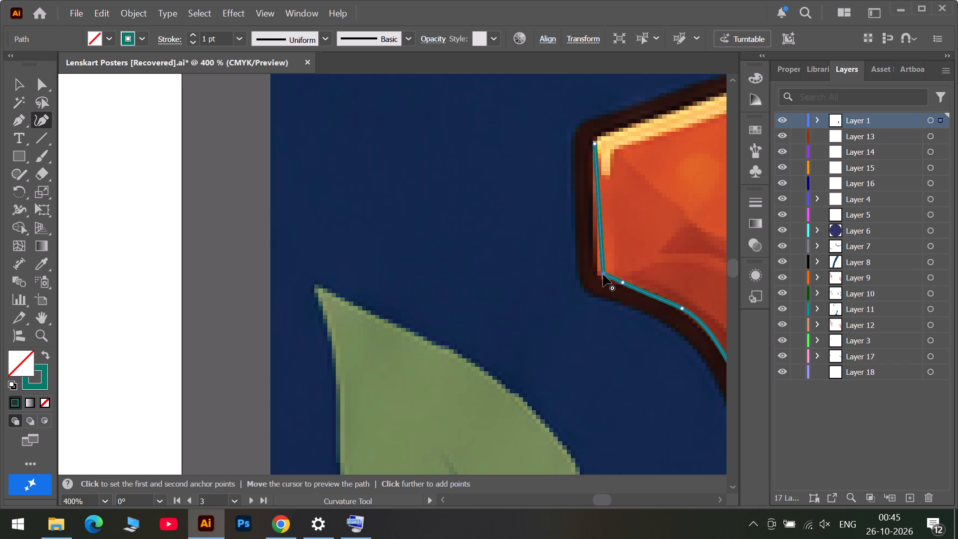
pyautogui.moveTo(604, 274); pyautogui.dragTo(596, 271)
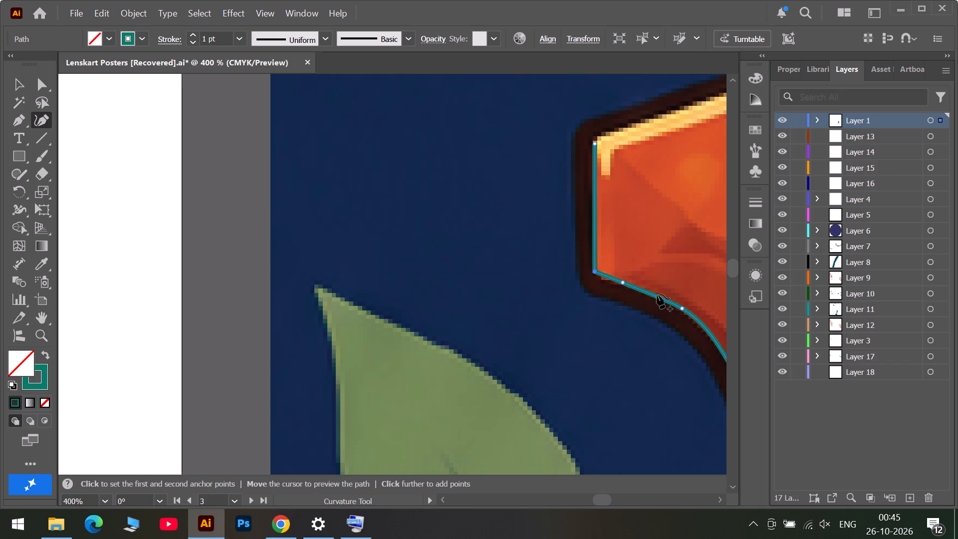
pyautogui.moveTo(594, 271); pyautogui.dragTo(594, 276)
# Make the hinge's upper outer corner sharp and trace its slanted top edge to a corner anchor at the lowest feather's notch.
pyautogui.scroll(5, 616, 161)
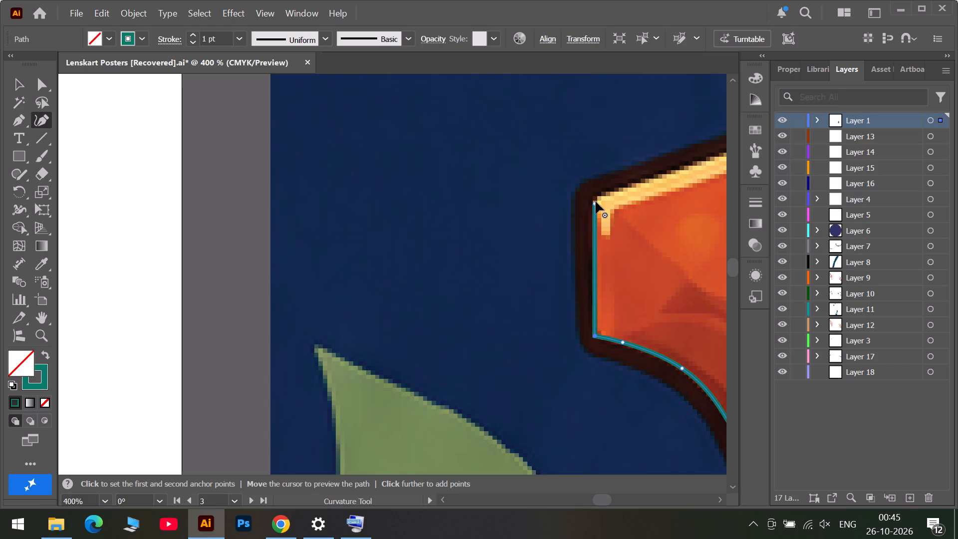
pyautogui.doubleClick(595, 202)
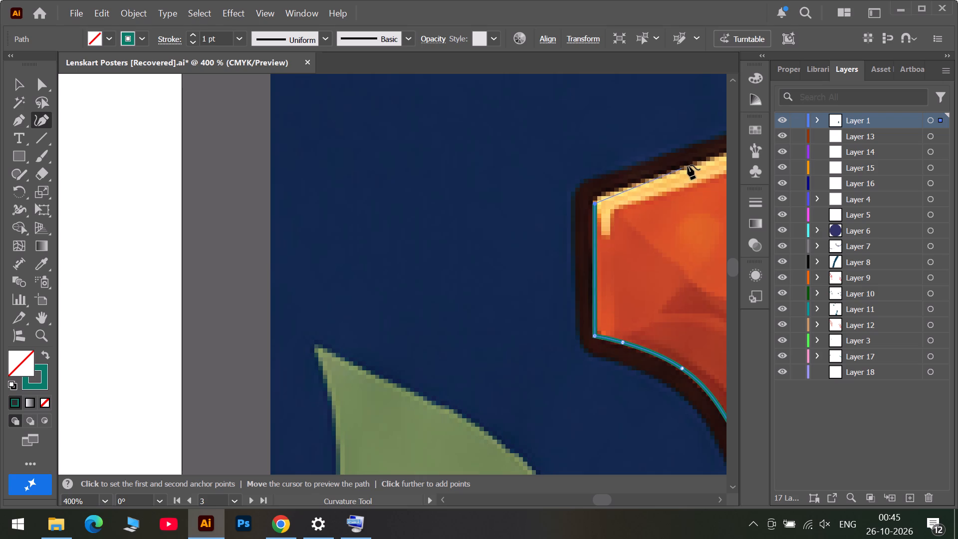
pyautogui.click(688, 165)
pyautogui.click(595, 203)
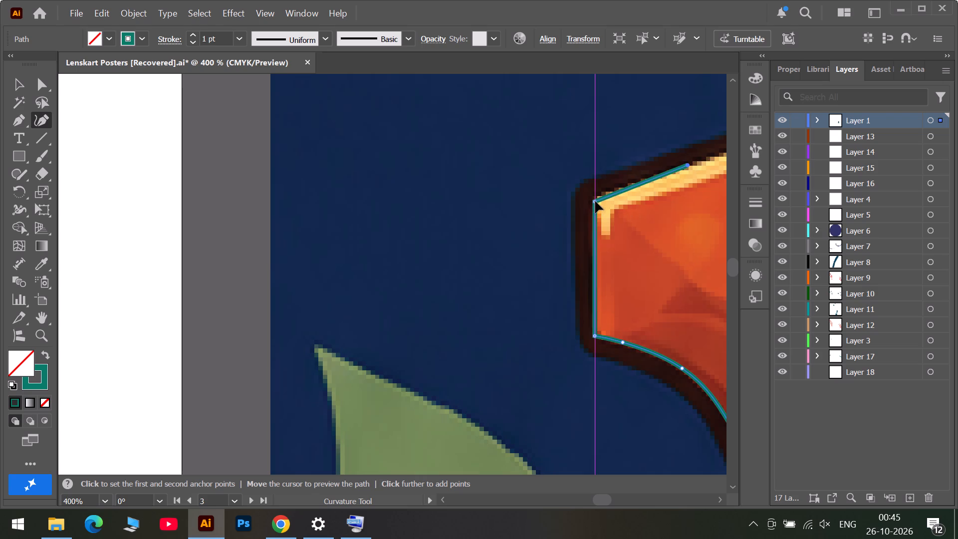
pyautogui.click(655, 499)
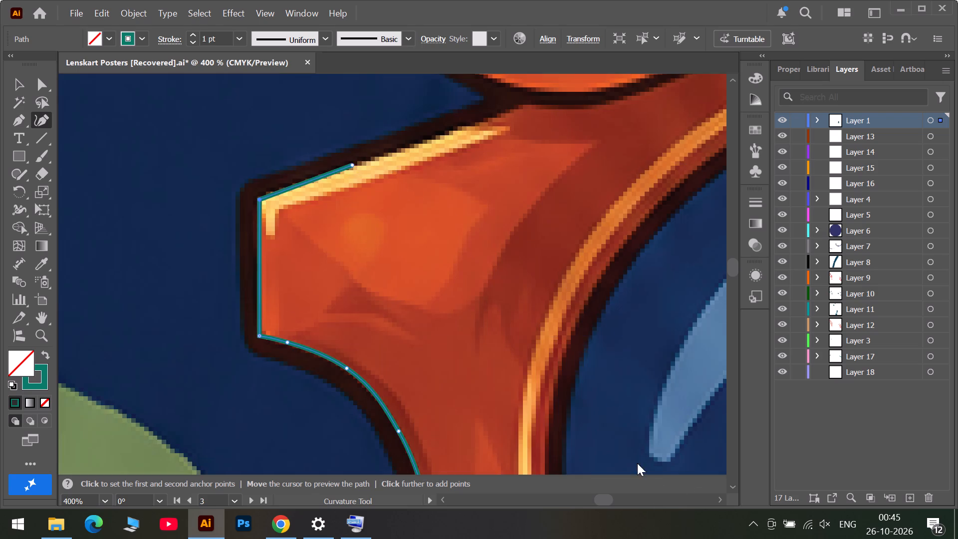
pyautogui.scroll(5, 568, 229)
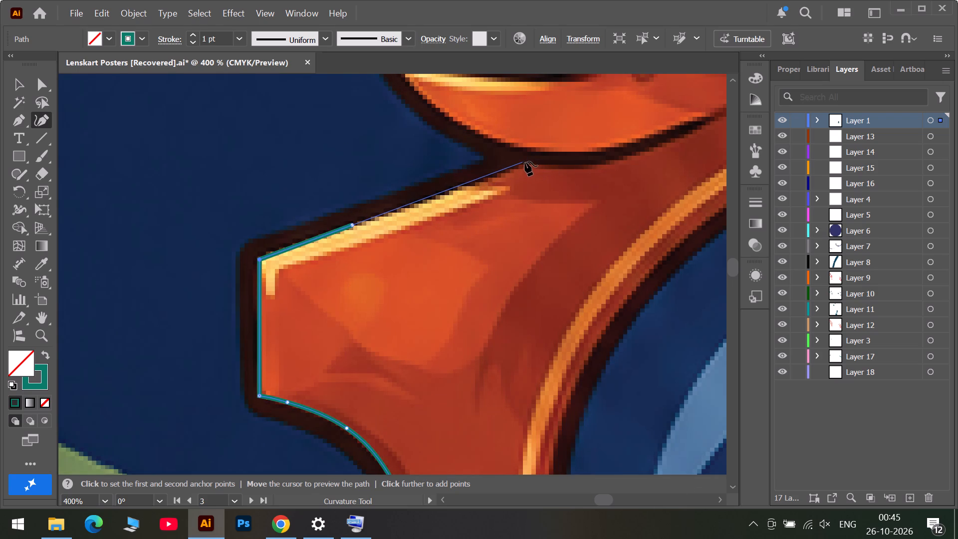
pyautogui.tripleClick(525, 163)
# Place an anchor partway along the underside of the lowest wing feather, between the notch and its tip.
pyautogui.scroll(5, 483, 153)
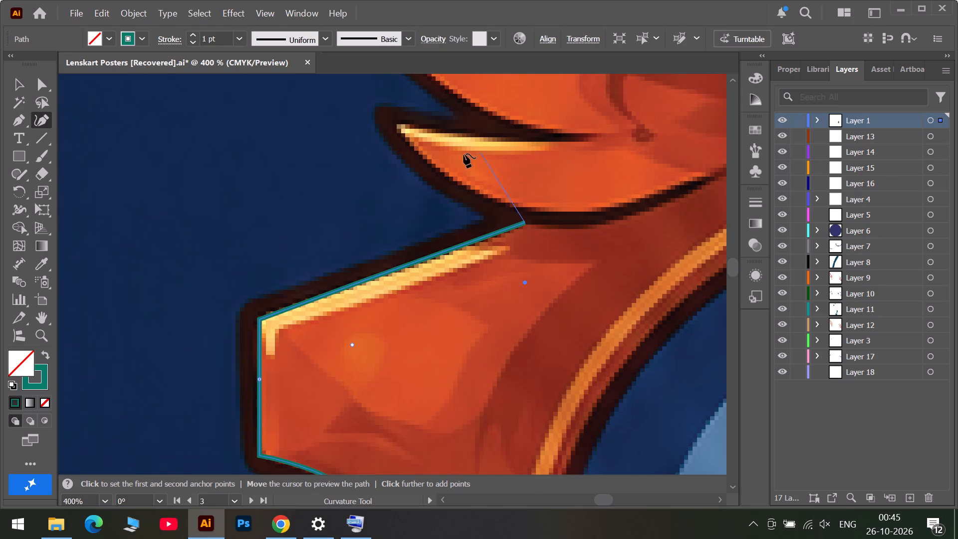
pyautogui.click(435, 167)
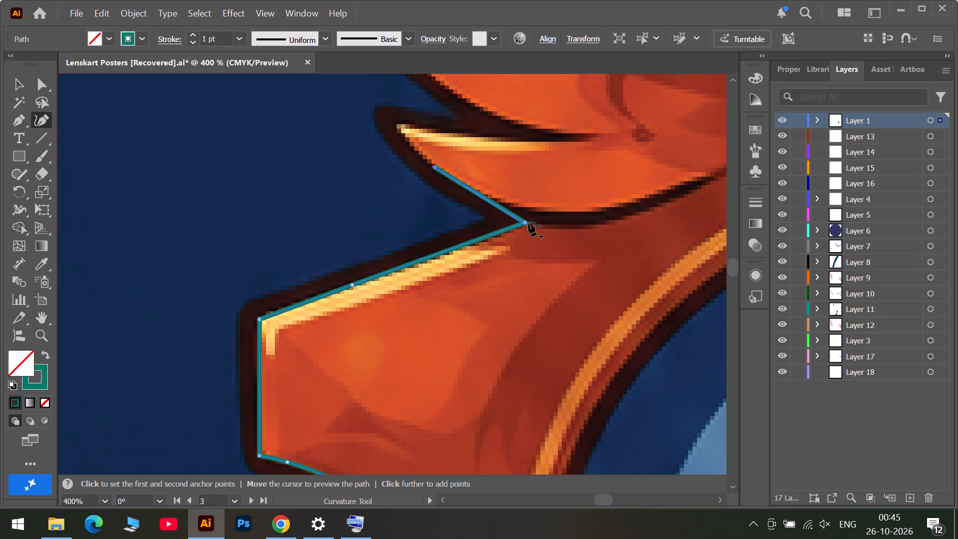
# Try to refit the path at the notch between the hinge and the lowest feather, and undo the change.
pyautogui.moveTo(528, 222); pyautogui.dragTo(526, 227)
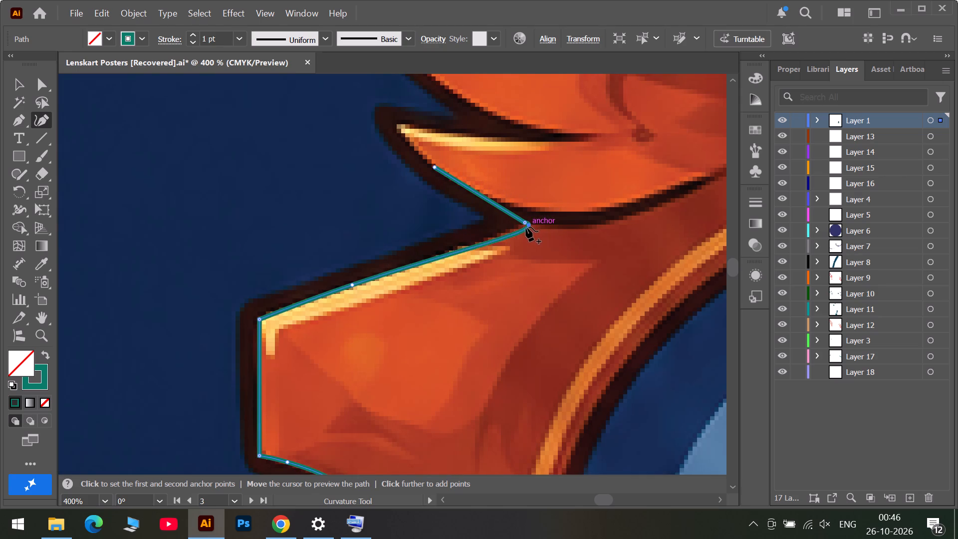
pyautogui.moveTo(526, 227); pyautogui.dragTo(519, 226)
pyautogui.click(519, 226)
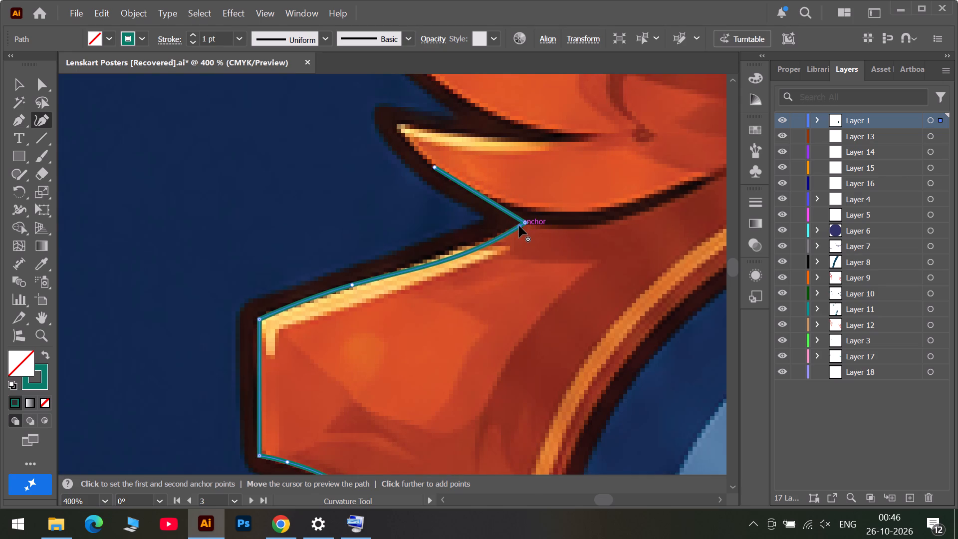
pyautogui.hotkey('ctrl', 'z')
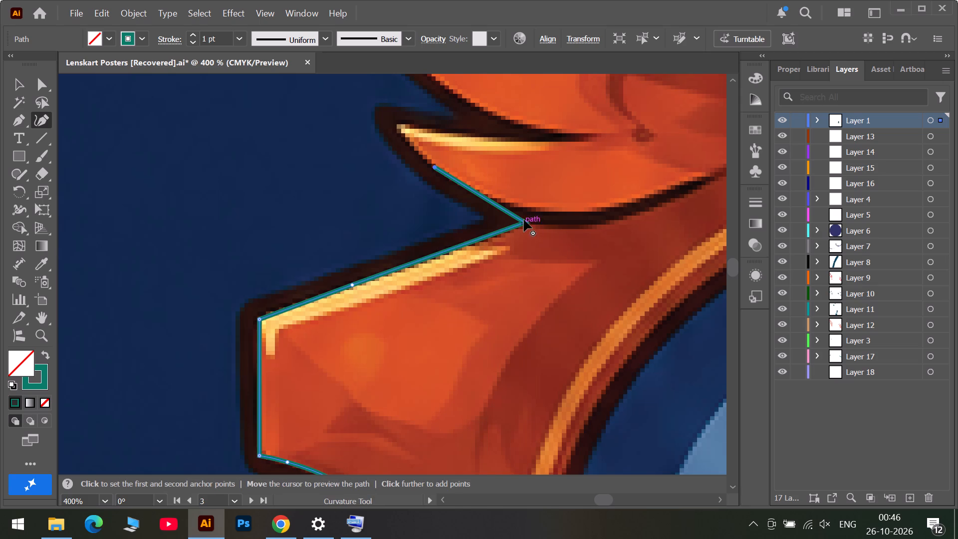
# Extend the path along the underside of the lowest wing feather to an anchor at its pointed tip.
pyautogui.click(398, 126)
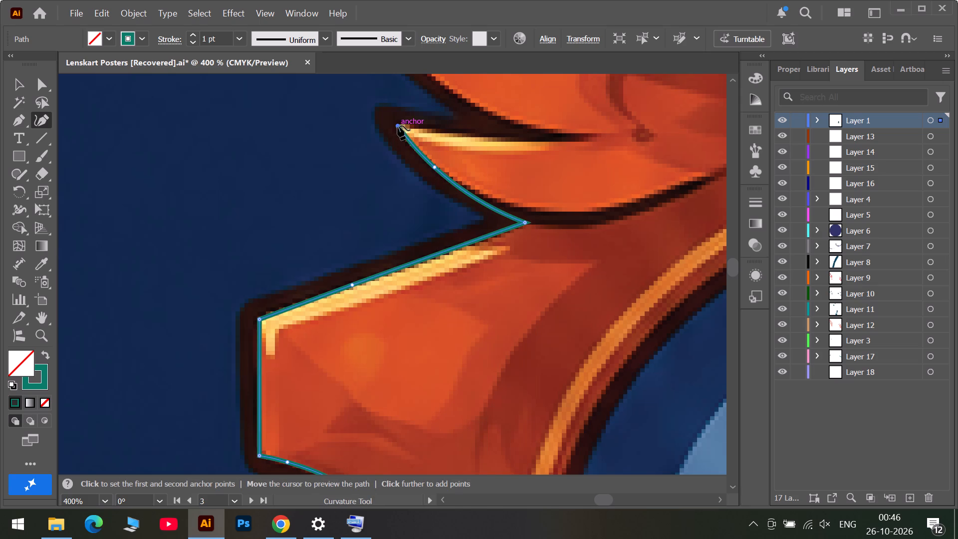
# Move the notch corner anchor inward along the dark seam between the lowest feather and the hinge, to the seam's inner end.
pyautogui.moveTo(526, 224); pyautogui.dragTo(535, 221)
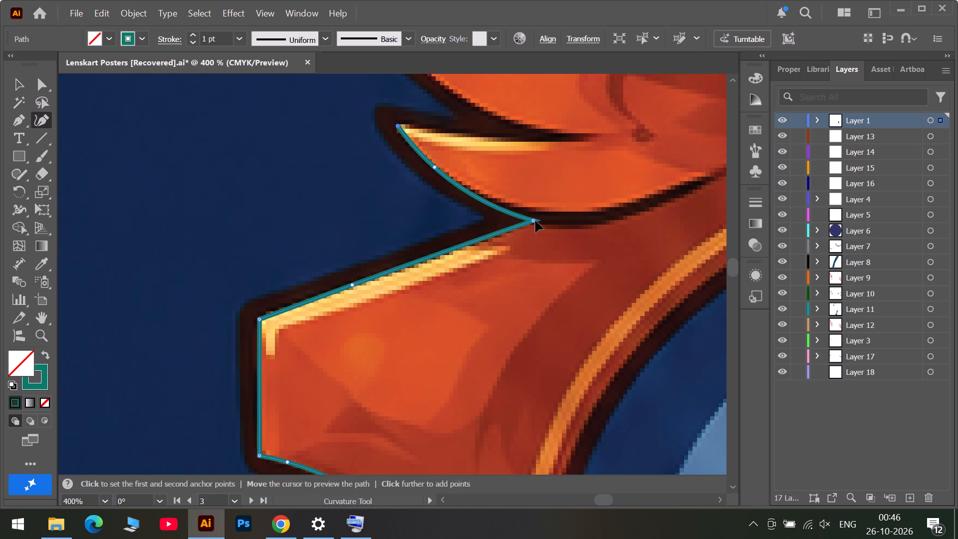
pyautogui.moveTo(535, 221); pyautogui.dragTo(667, 196)
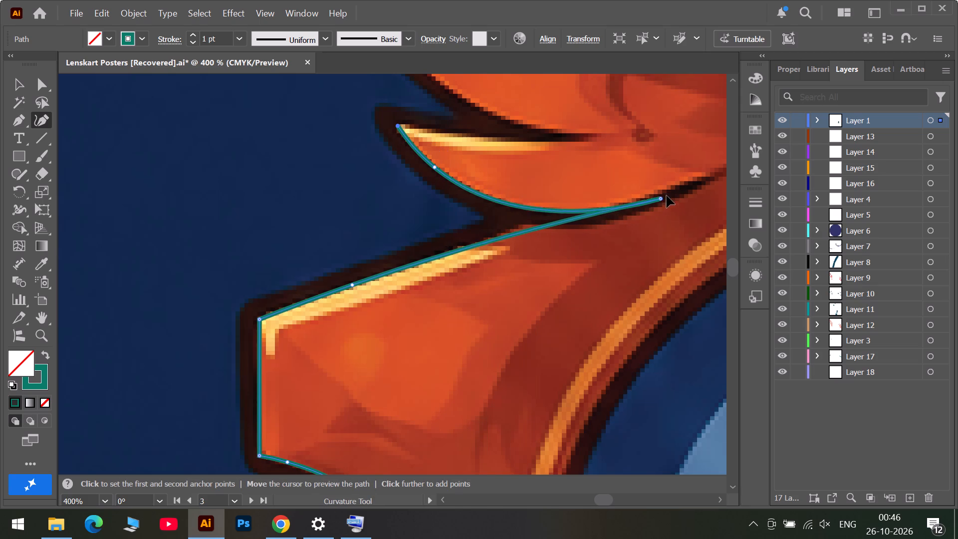
pyautogui.moveTo(667, 196); pyautogui.dragTo(713, 178)
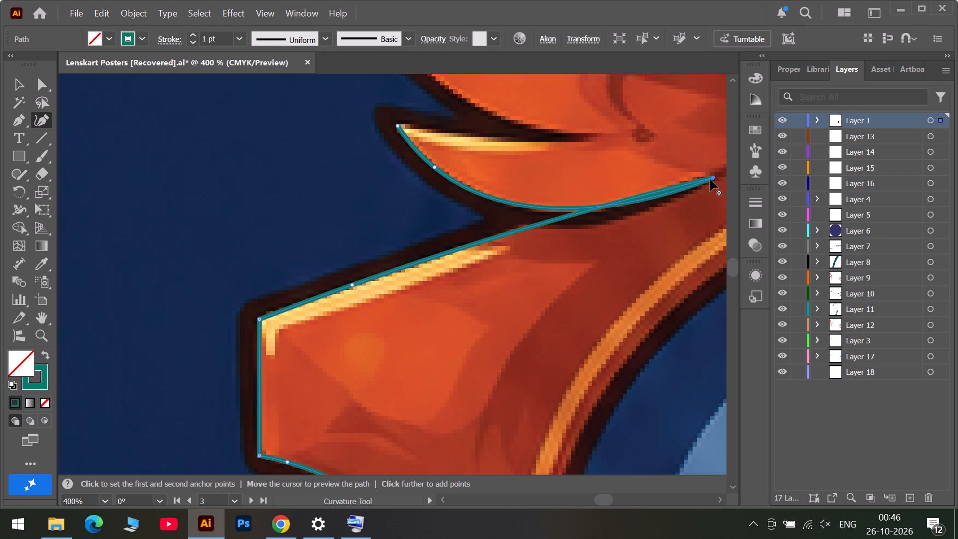
# Add and fit anchors along both sides of the seam, with a sharp corner where it meets the hinge's slanted top edge.
pyautogui.moveTo(669, 188); pyautogui.dragTo(669, 196)
pyautogui.moveTo(554, 232); pyautogui.dragTo(526, 223)
pyautogui.doubleClick(526, 223)
pyautogui.moveTo(526, 223); pyautogui.dragTo(523, 225)
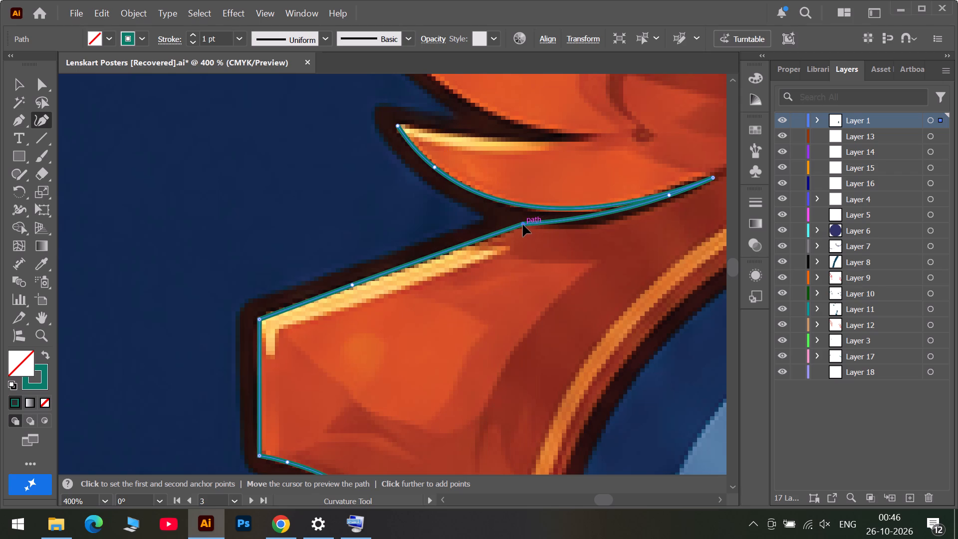
pyautogui.moveTo(523, 225); pyautogui.dragTo(522, 225)
pyautogui.moveTo(576, 207); pyautogui.dragTo(576, 213)
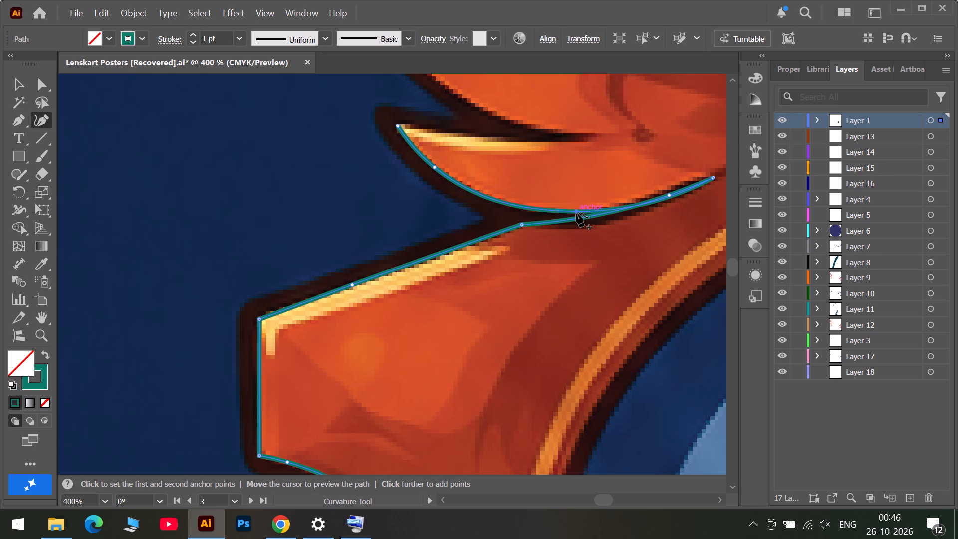
pyautogui.moveTo(576, 213); pyautogui.dragTo(548, 209)
# Continue the path past the lowest feather's tip onto its upper edge, and move the tip anchor out to the dark outline's point.
pyautogui.scroll(5, 470, 154)
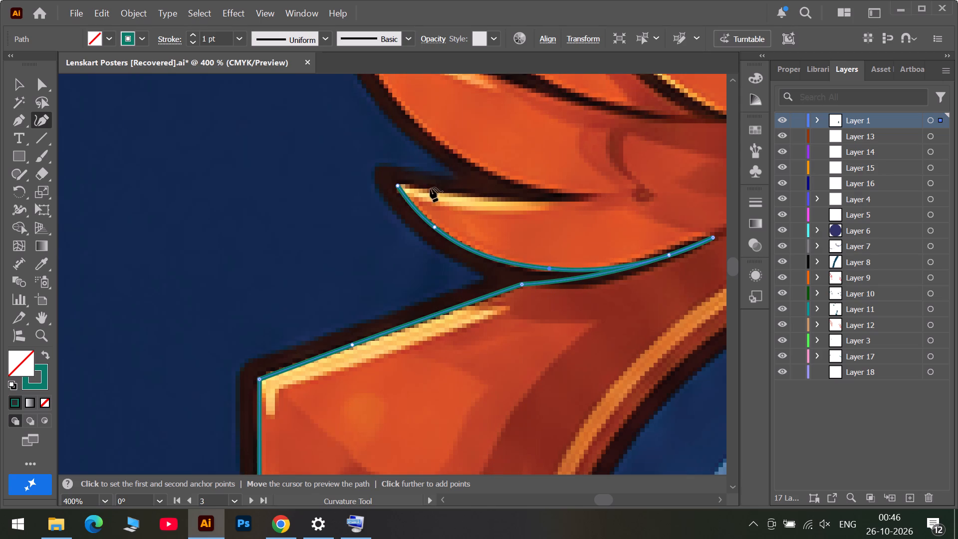
pyautogui.click(431, 190)
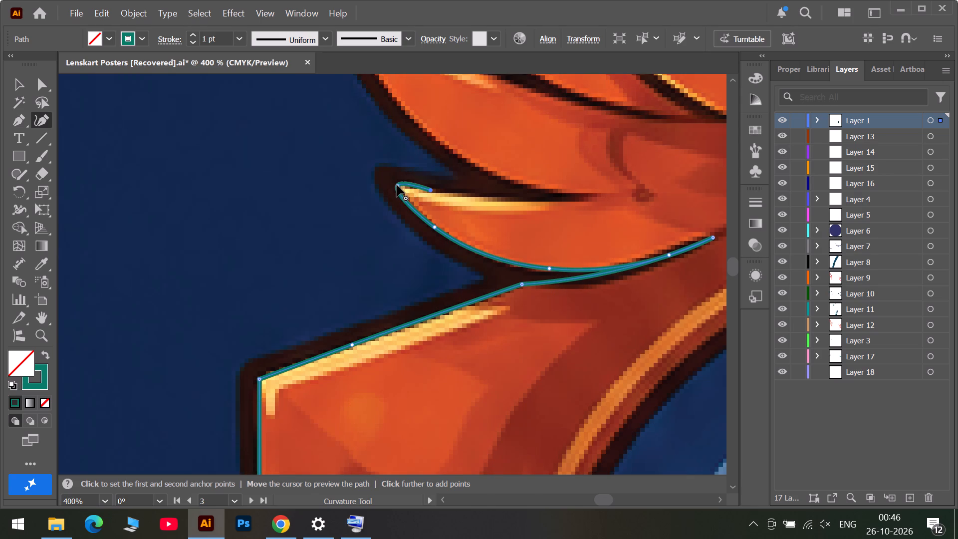
pyautogui.moveTo(398, 185); pyautogui.dragTo(380, 171)
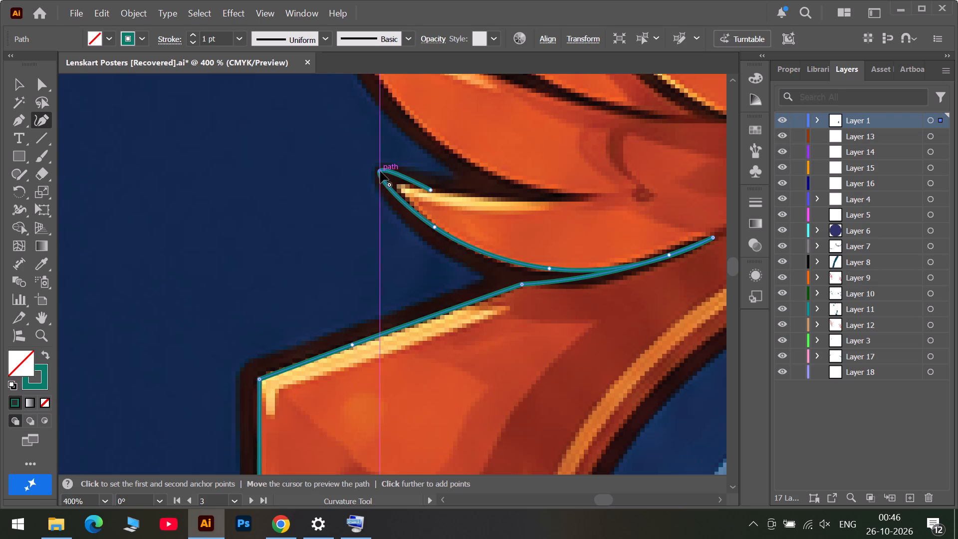
# Shift the lowest feather's underside anchors out onto the dark outline and add more anchors along the seam.
pyautogui.moveTo(433, 227); pyautogui.dragTo(430, 238)
pyautogui.moveTo(547, 267); pyautogui.dragTo(544, 277)
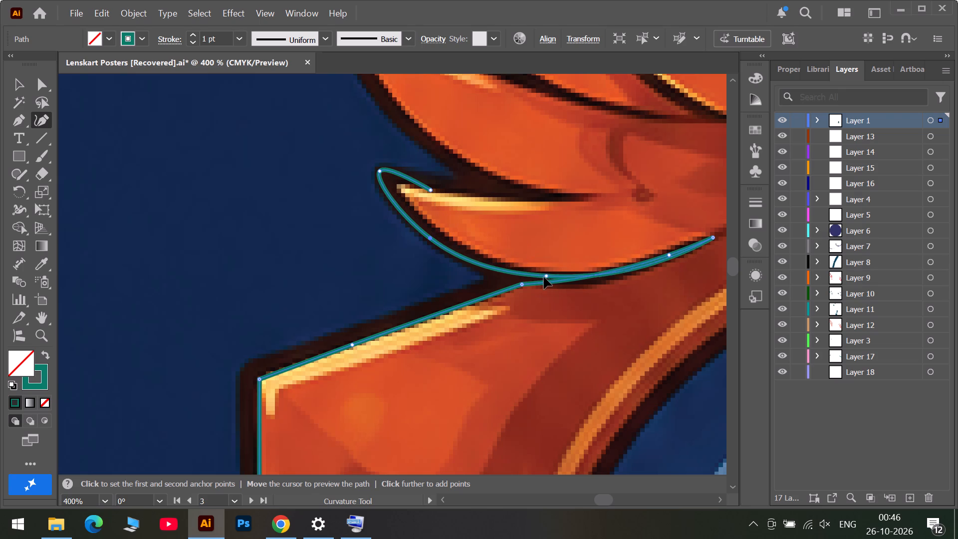
pyautogui.moveTo(544, 277); pyautogui.dragTo(525, 271)
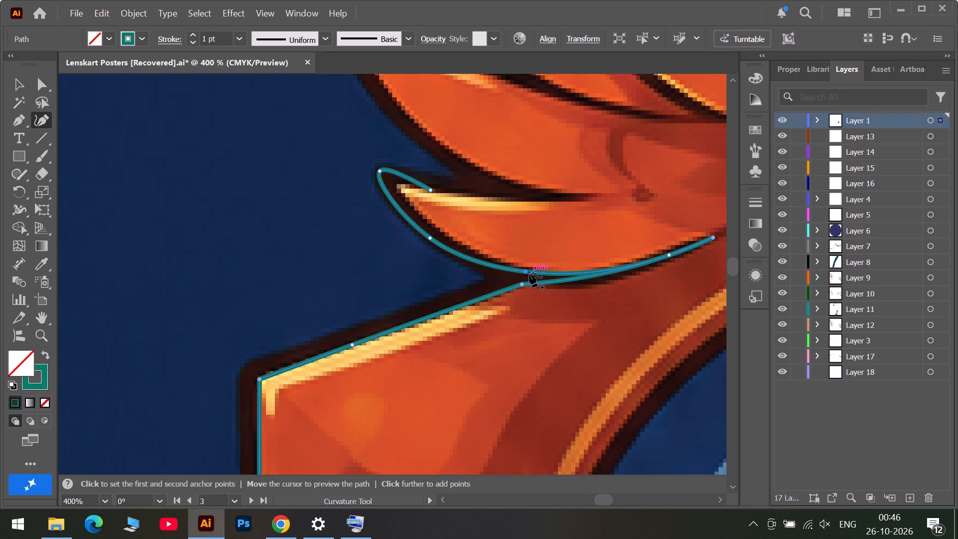
pyautogui.click(562, 274)
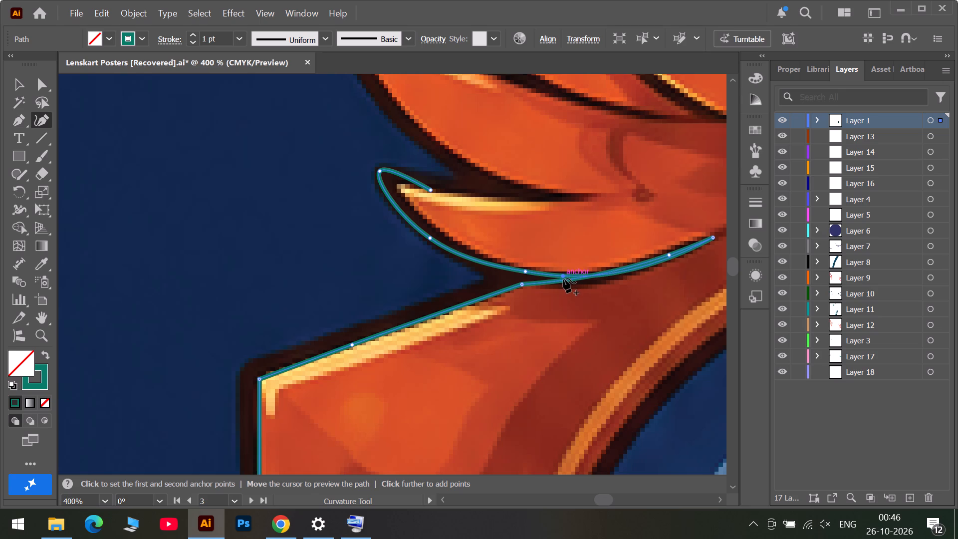
pyautogui.click(652, 266)
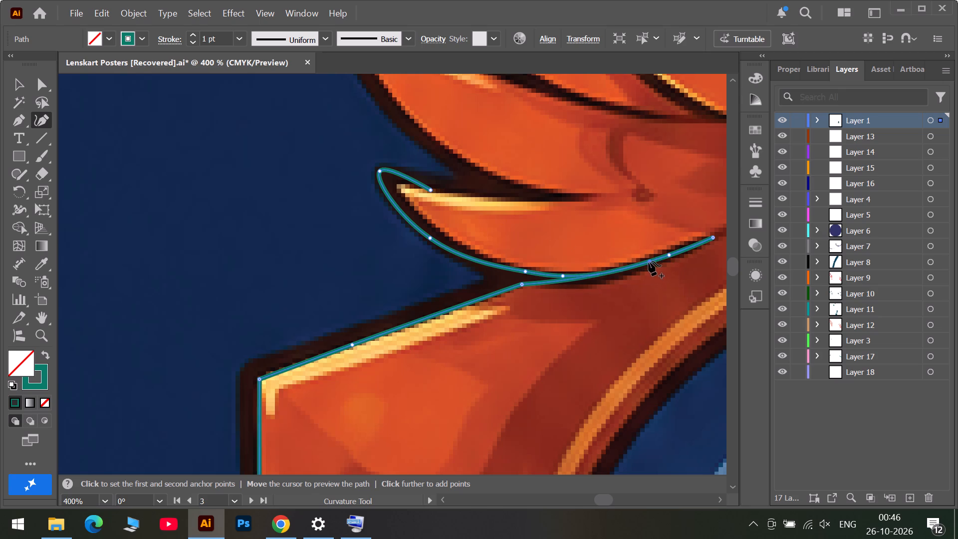
pyautogui.click(524, 271)
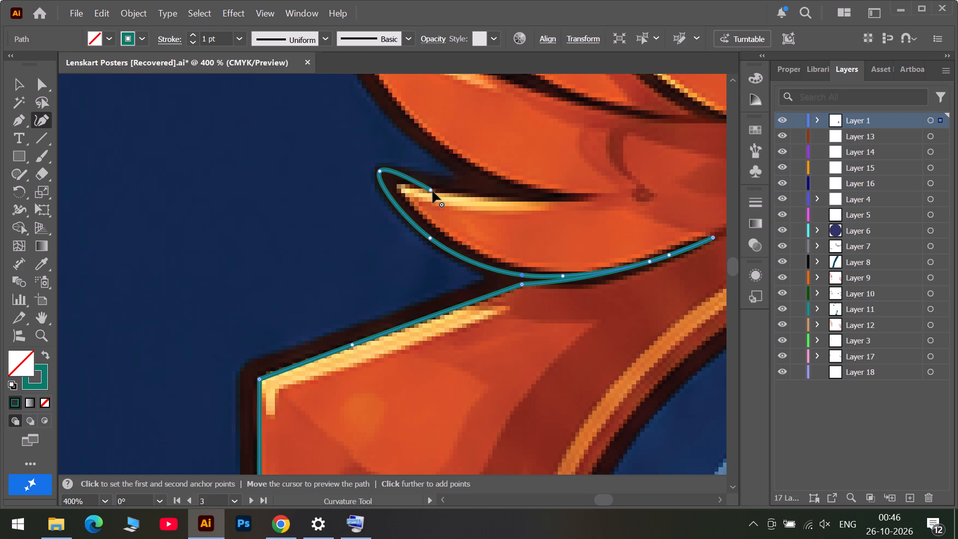
# Fit the lowest feather's upper edge to the dark outline and extend it to a corner anchor at the notch below the second feather.
pyautogui.moveTo(433, 190); pyautogui.dragTo(434, 180)
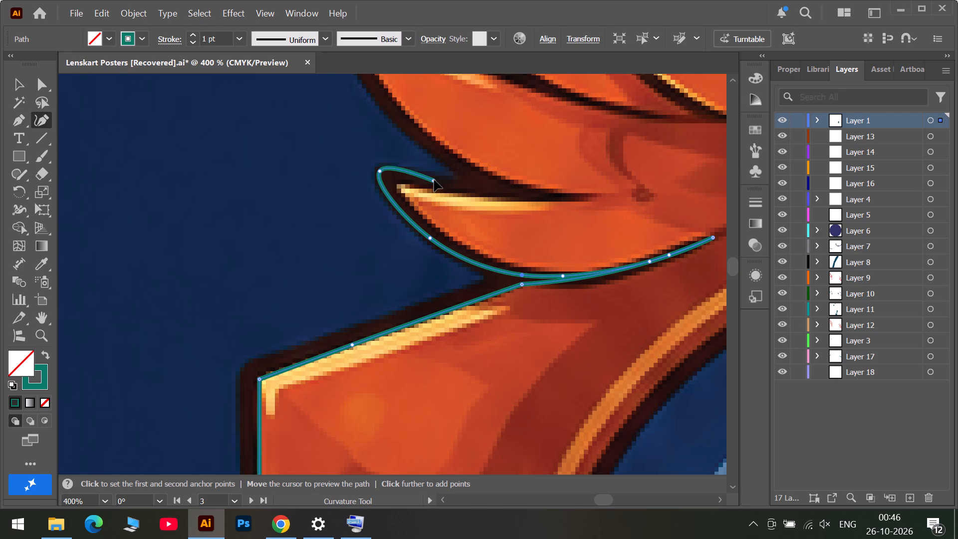
pyautogui.moveTo(434, 180); pyautogui.dragTo(436, 177)
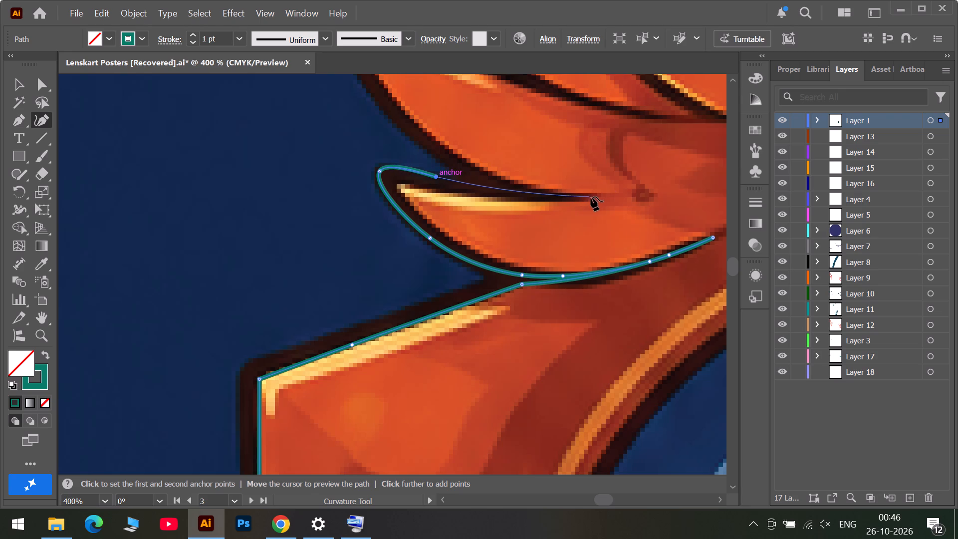
pyautogui.click(590, 197)
pyautogui.doubleClick(591, 197)
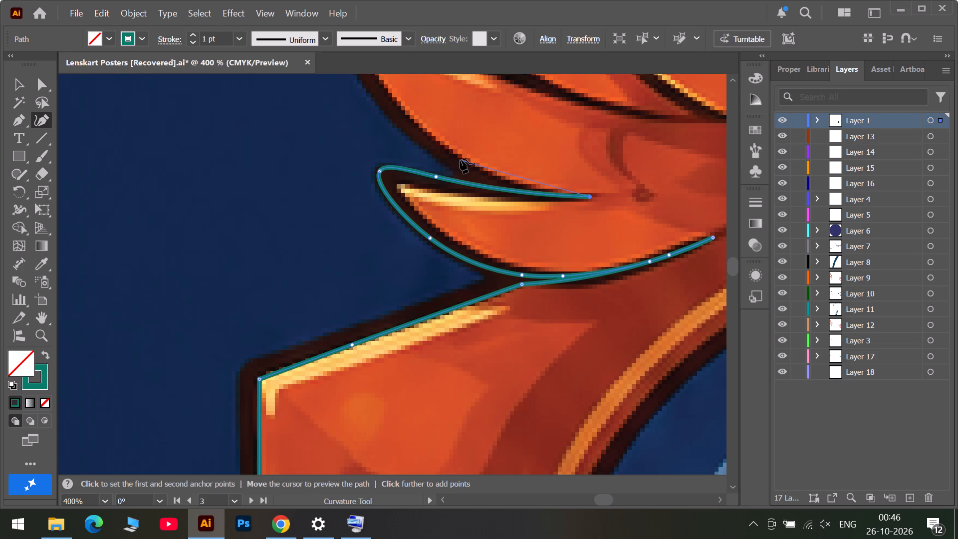
# Trace the underside of the second-lowest feather from the notch out to an anchor at its pointed tip.
pyautogui.click(529, 187)
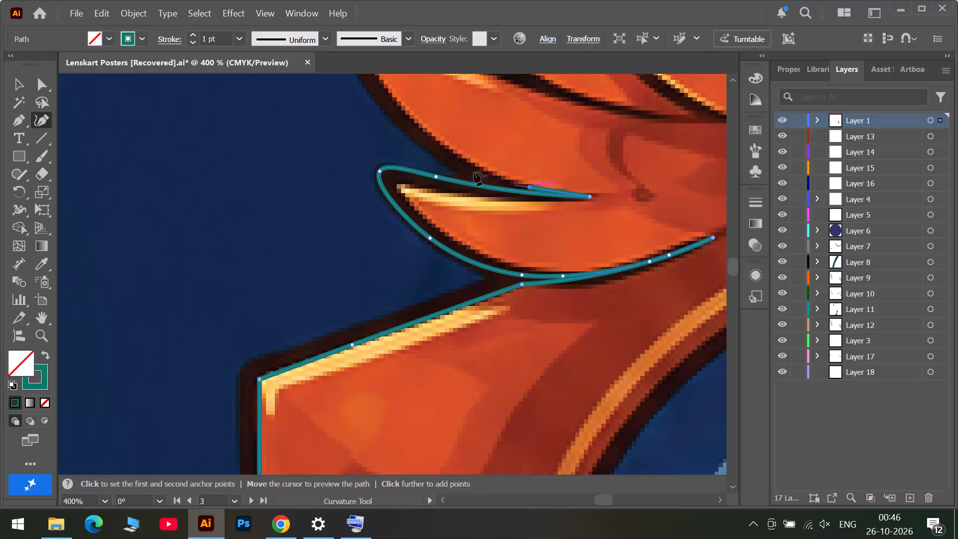
pyautogui.click(431, 135)
pyautogui.scroll(6, 424, 128)
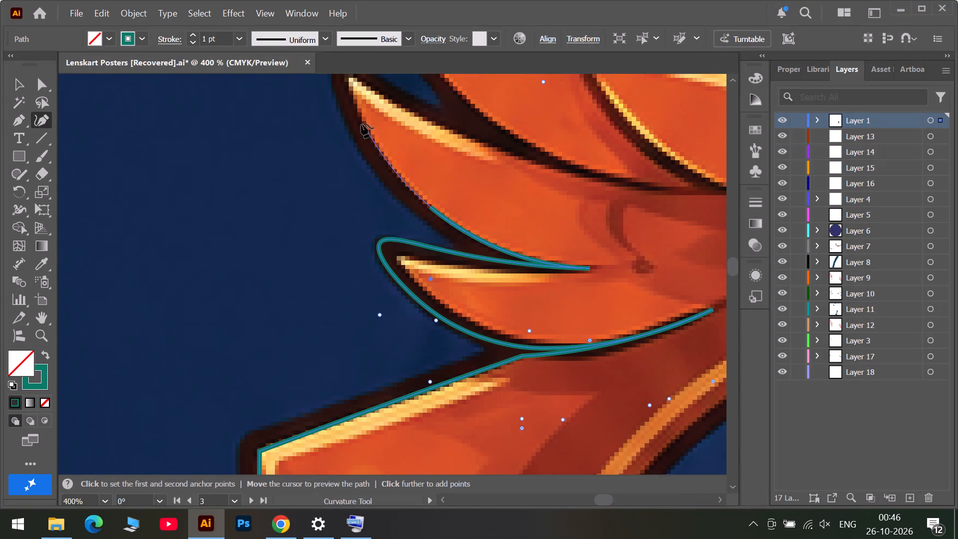
pyautogui.scroll(5, 350, 109)
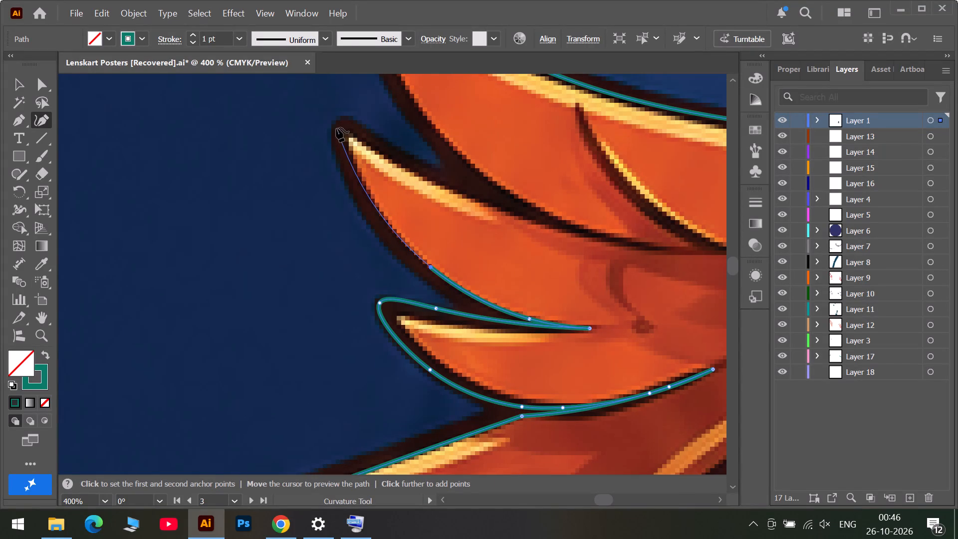
pyautogui.click(339, 126)
# Trace the second-lowest feather's upper edge from its tip to the inner end of the next notch, adjusting the anchor along it.
pyautogui.click(429, 167)
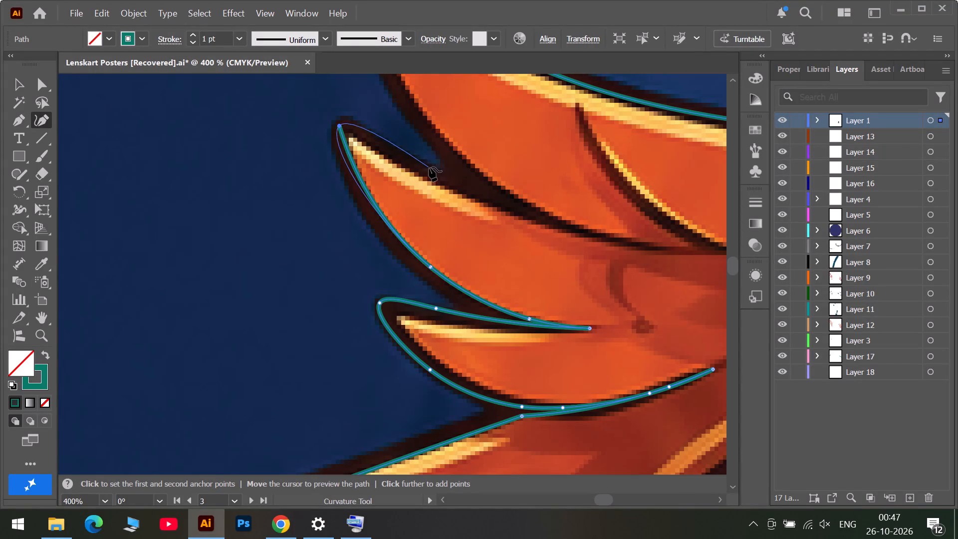
pyautogui.click(716, 249)
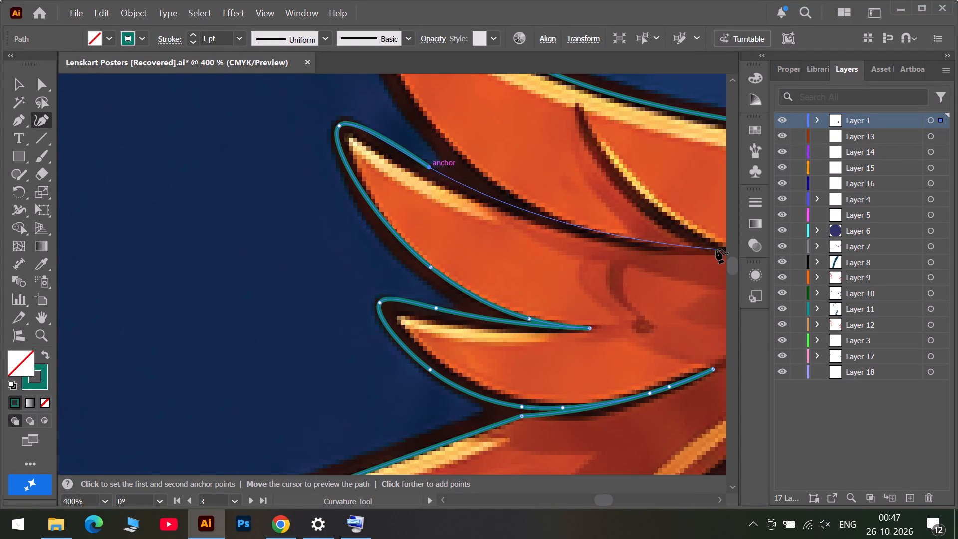
pyautogui.click(430, 168)
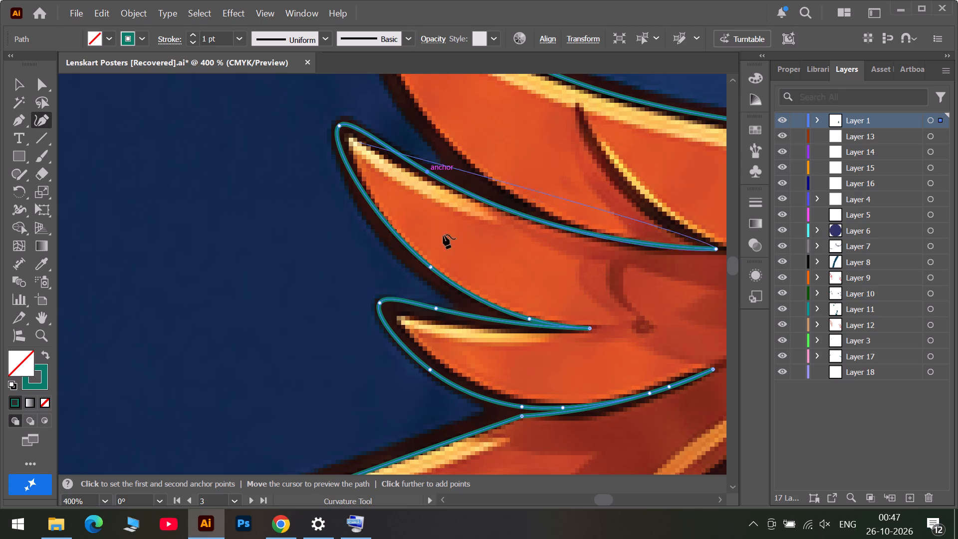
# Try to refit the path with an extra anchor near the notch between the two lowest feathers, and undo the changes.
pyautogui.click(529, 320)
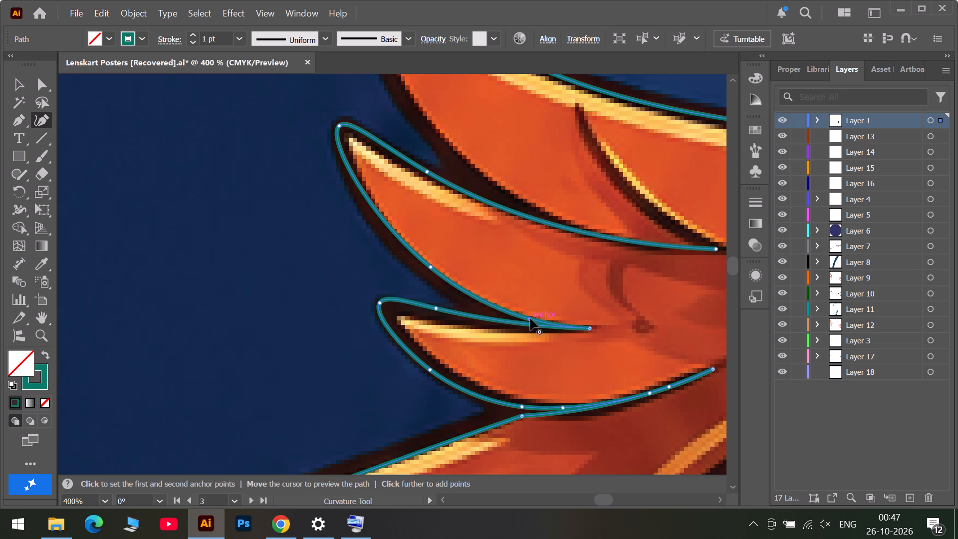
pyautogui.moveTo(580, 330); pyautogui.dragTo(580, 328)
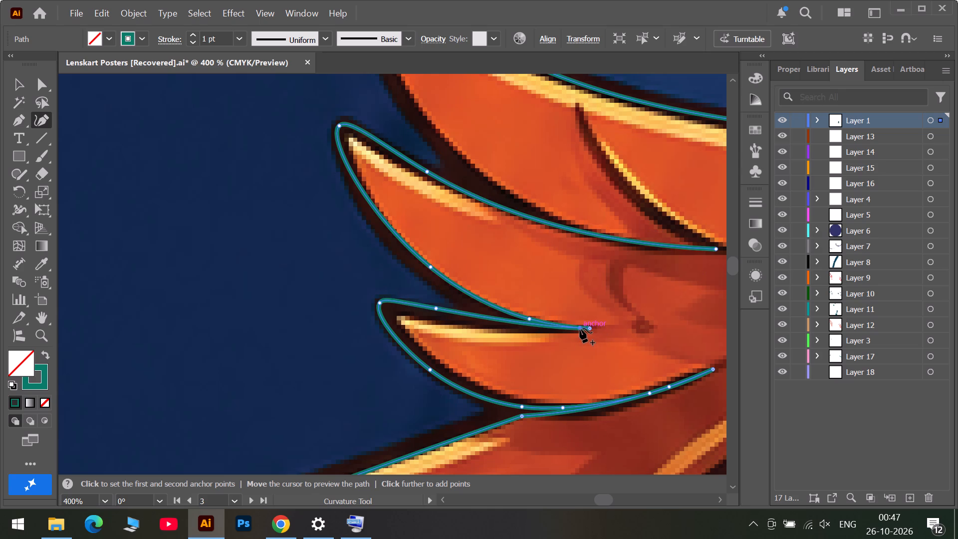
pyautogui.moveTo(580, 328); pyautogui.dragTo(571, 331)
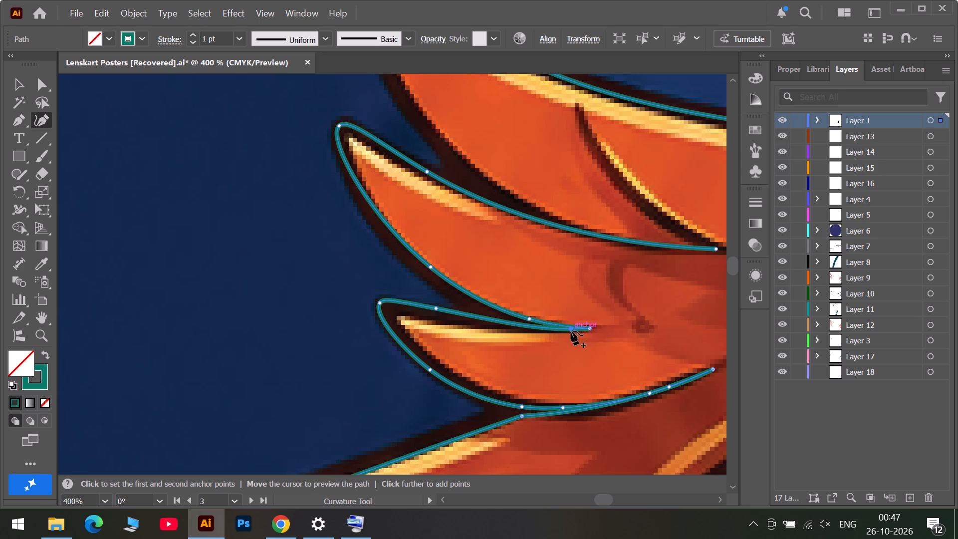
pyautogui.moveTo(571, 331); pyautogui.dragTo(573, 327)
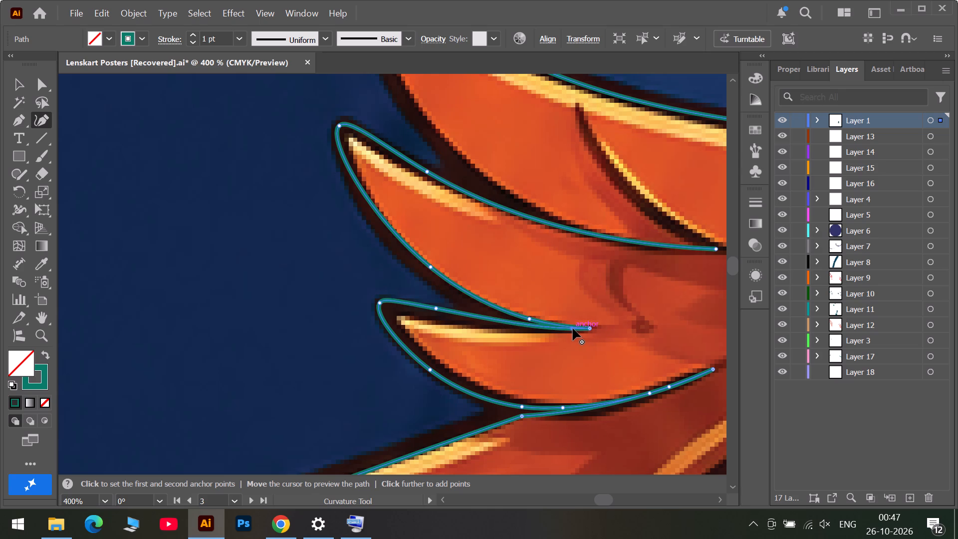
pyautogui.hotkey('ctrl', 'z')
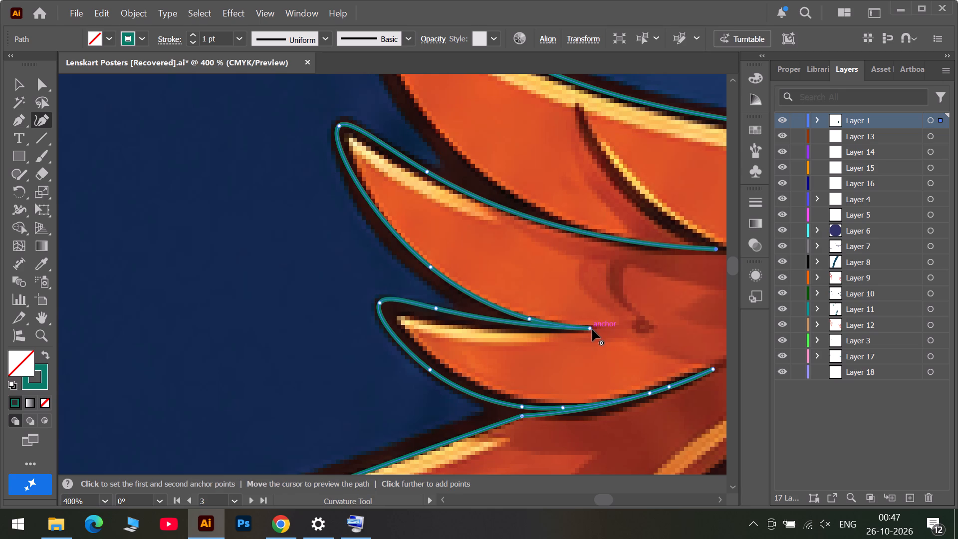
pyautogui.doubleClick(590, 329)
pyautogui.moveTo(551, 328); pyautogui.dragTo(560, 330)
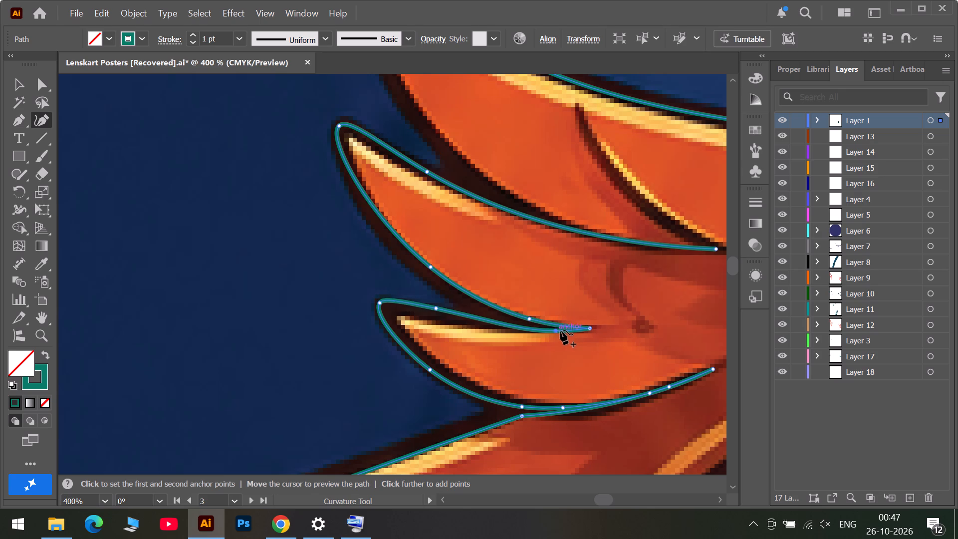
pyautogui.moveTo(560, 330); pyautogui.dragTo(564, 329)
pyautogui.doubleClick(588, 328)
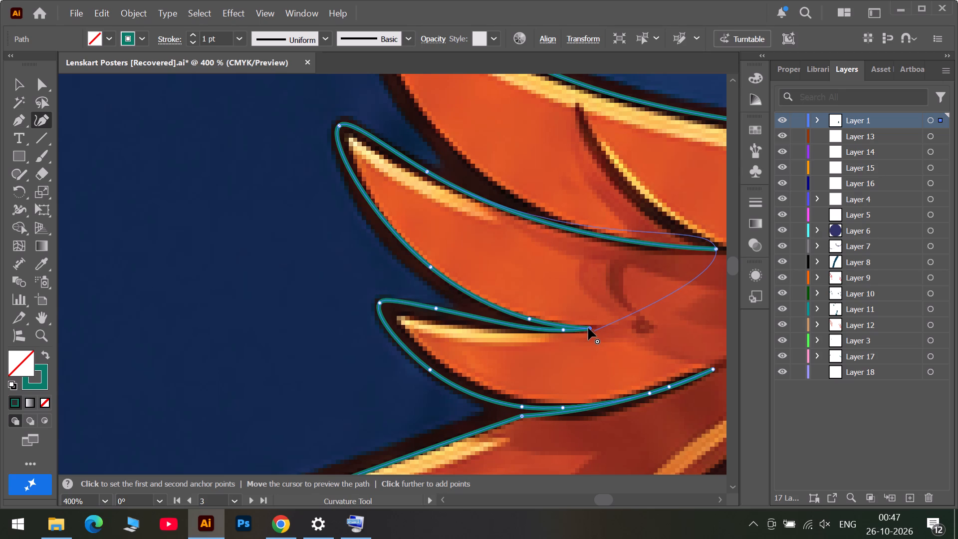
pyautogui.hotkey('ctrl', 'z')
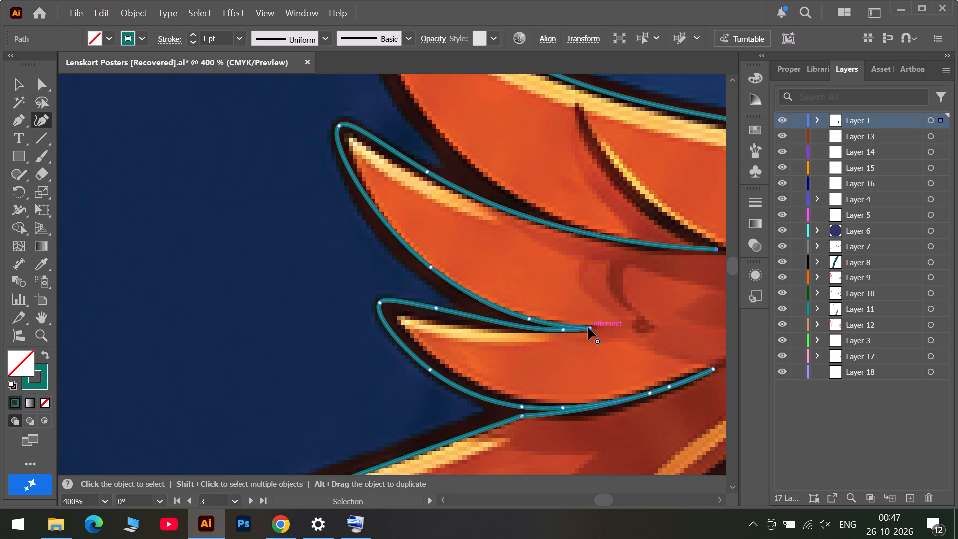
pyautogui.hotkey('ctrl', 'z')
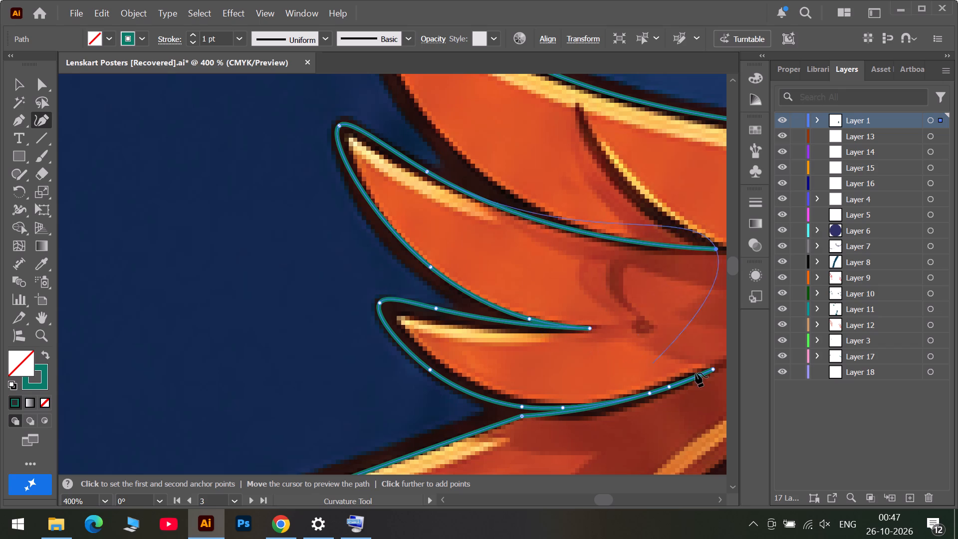
# Add an anchor on the lowest feather's upper edge near the notch, lower it onto the dark outline, and reset the notch's end corner.
pyautogui.scroll(3, 718, 375)
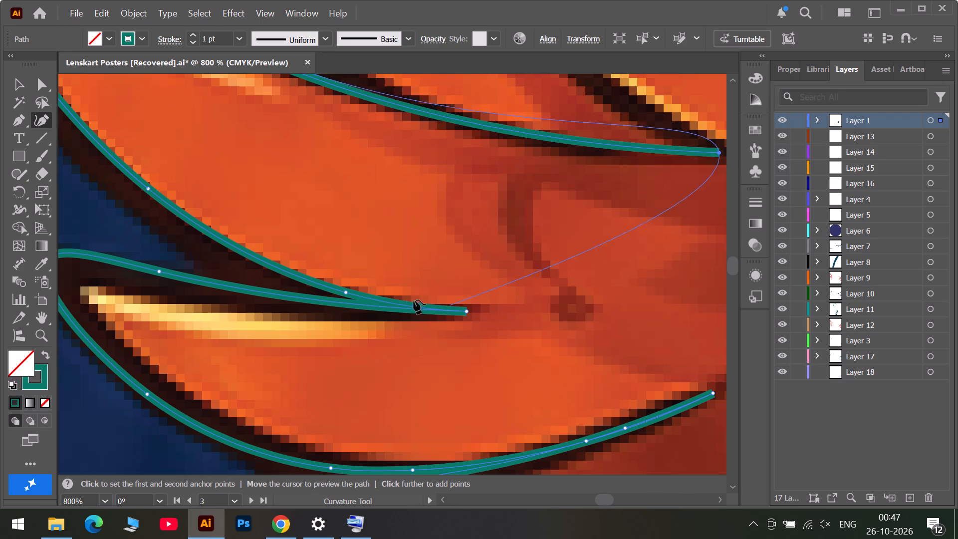
pyautogui.click(404, 308)
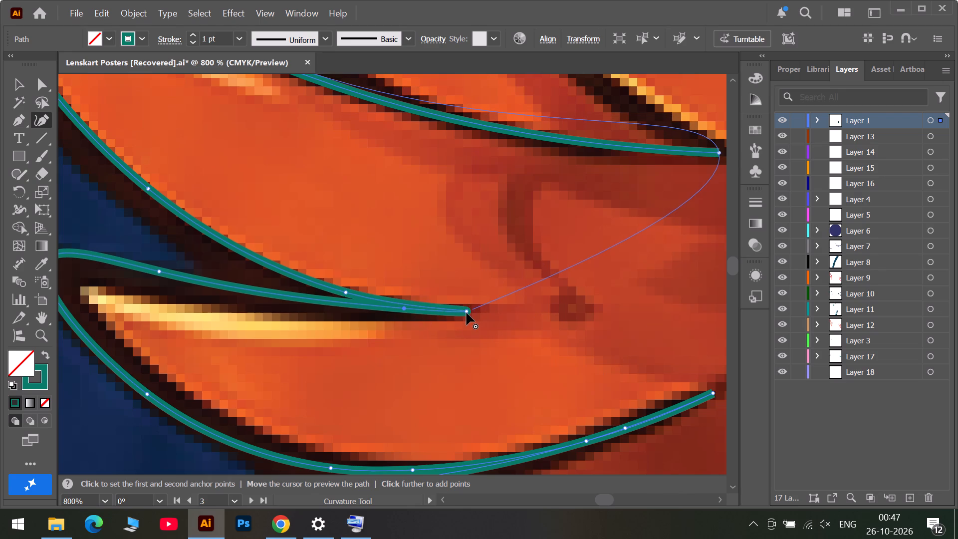
pyautogui.doubleClick(467, 313)
pyautogui.click(403, 309)
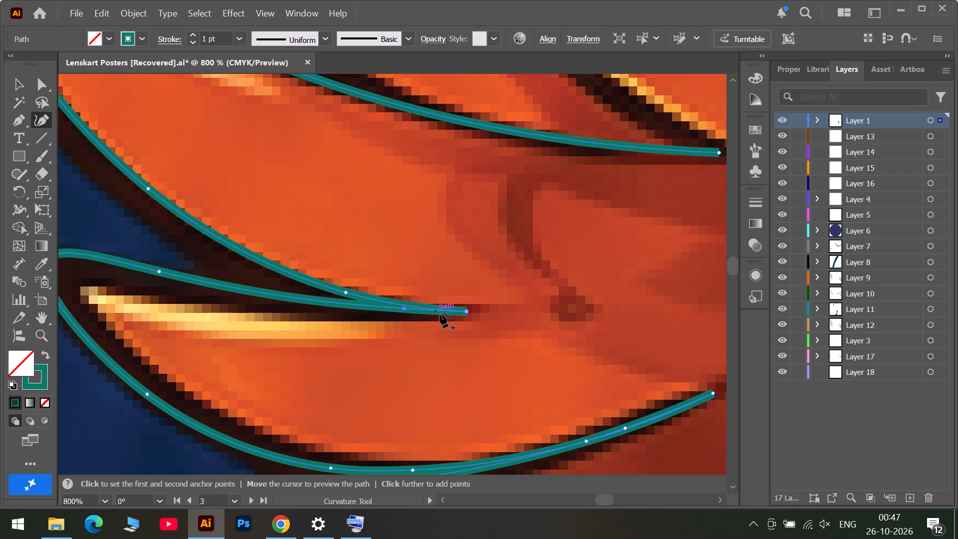
pyautogui.click(406, 310)
pyautogui.doubleClick(467, 312)
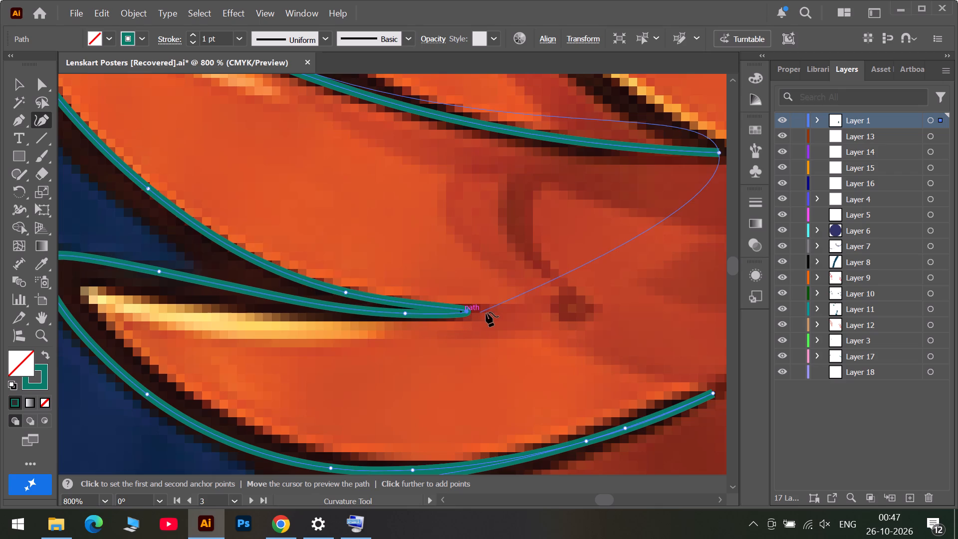
pyautogui.doubleClick(467, 312)
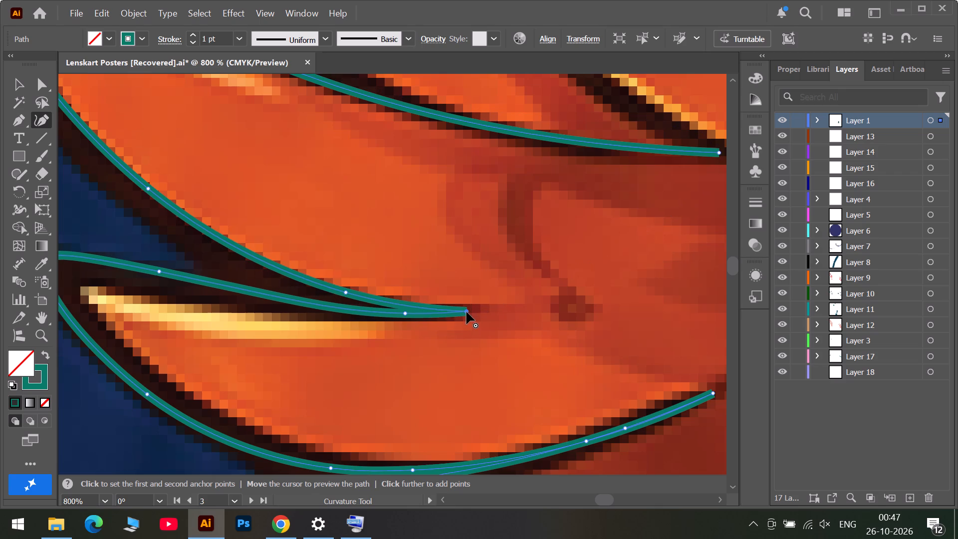
pyautogui.click(407, 314)
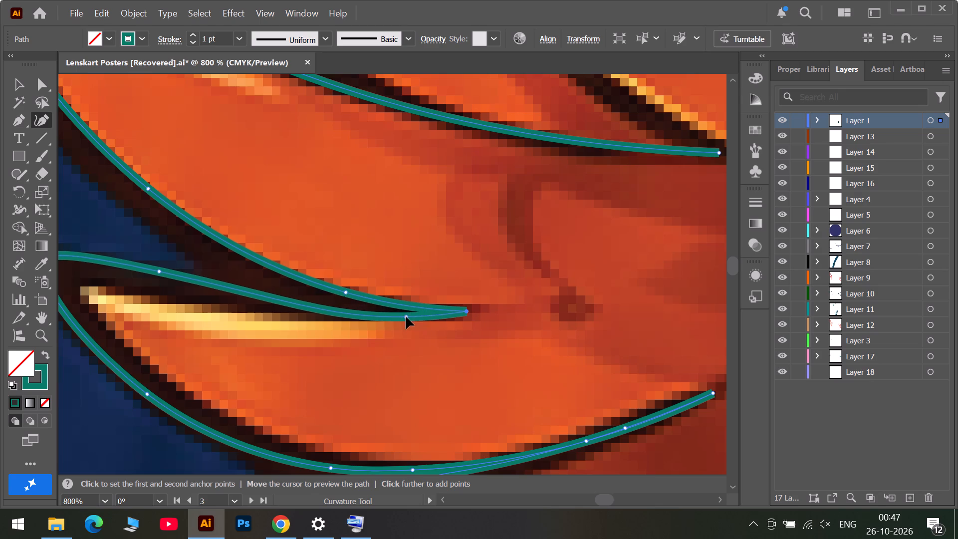
# Extend the notch's end anchor inward as a corner and slide the neighbouring anchors on both feather edges back toward the tips.
pyautogui.moveTo(465, 311); pyautogui.dragTo(514, 313)
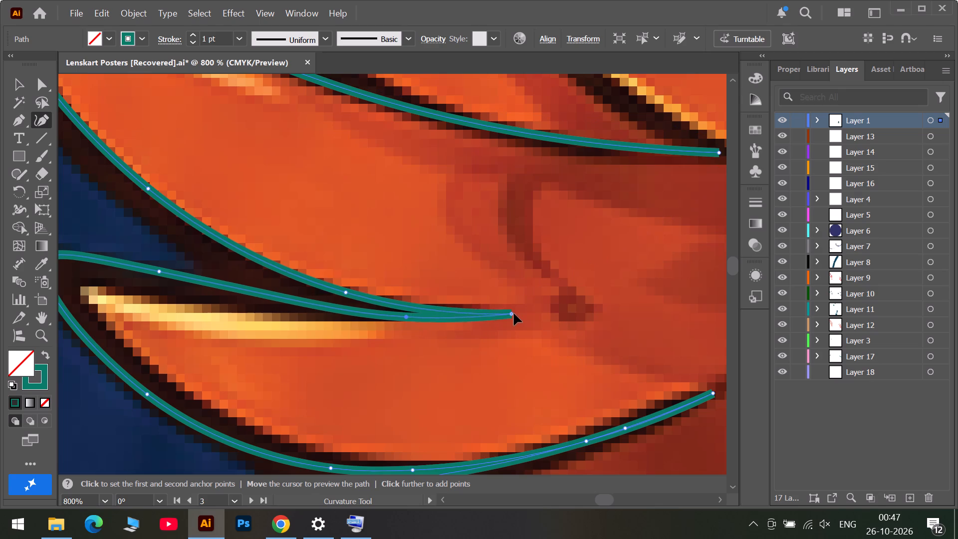
pyautogui.moveTo(514, 313); pyautogui.dragTo(516, 312)
pyautogui.doubleClick(516, 312)
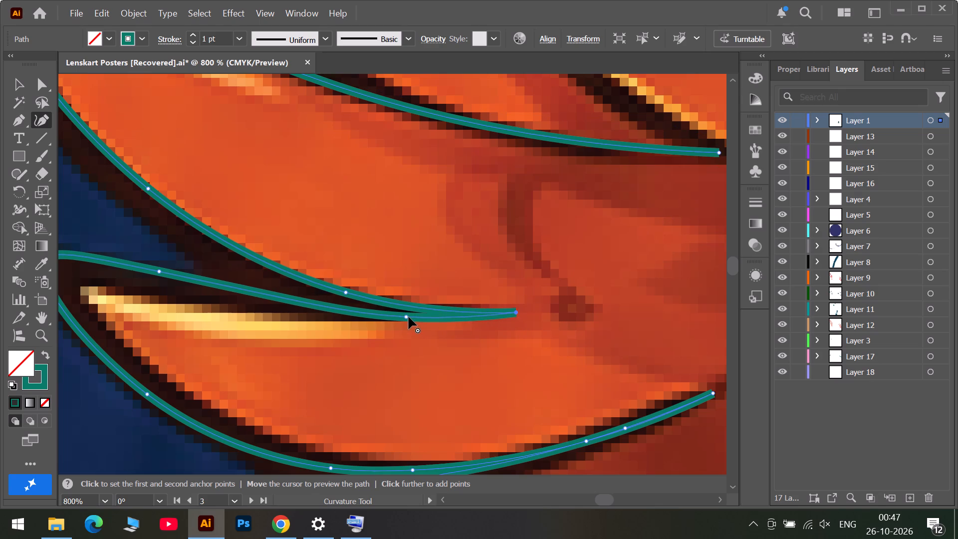
pyautogui.moveTo(407, 316); pyautogui.dragTo(342, 308)
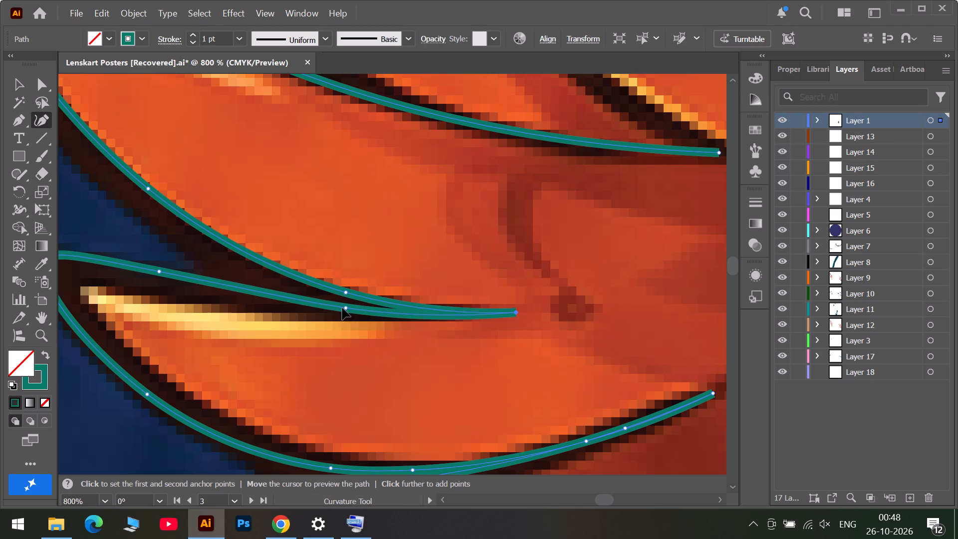
pyautogui.moveTo(342, 308); pyautogui.dragTo(328, 305)
pyautogui.moveTo(346, 291); pyautogui.dragTo(345, 291)
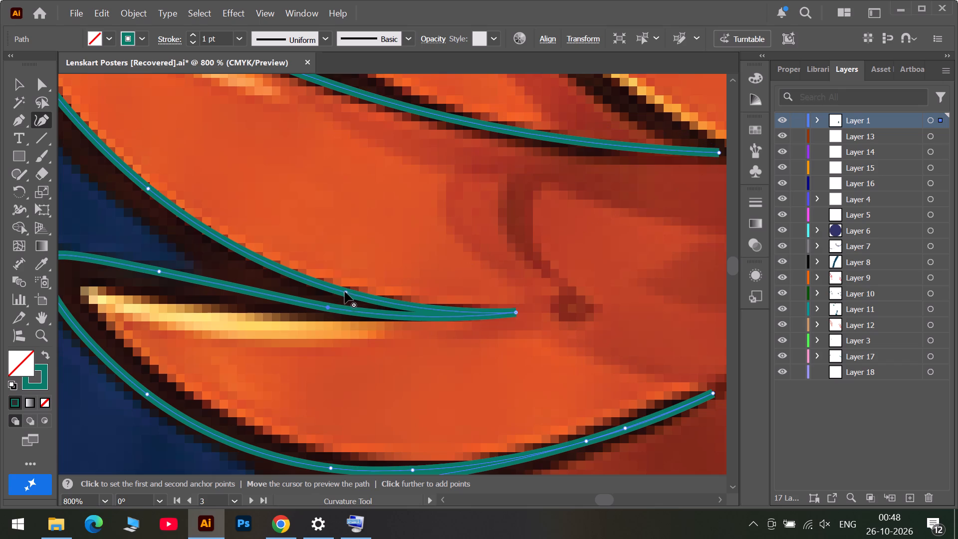
pyautogui.moveTo(345, 291); pyautogui.dragTo(301, 278)
# Pull the end of the notch between the two lowest feathers back to the dark tip and refine it with an extra anchor.
pyautogui.moveTo(516, 311); pyautogui.dragTo(445, 308)
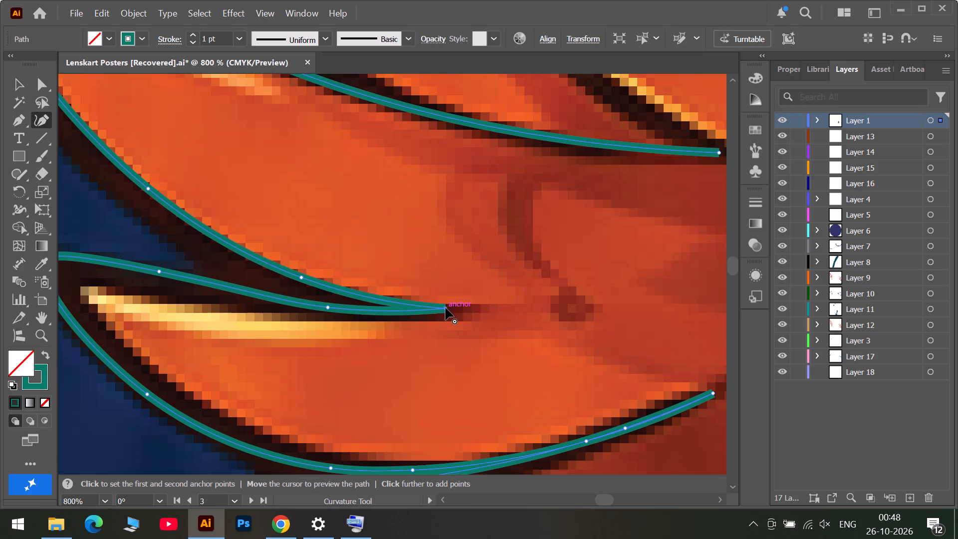
pyautogui.click(449, 308)
pyautogui.doubleClick(445, 307)
pyautogui.moveTo(445, 310); pyautogui.dragTo(458, 309)
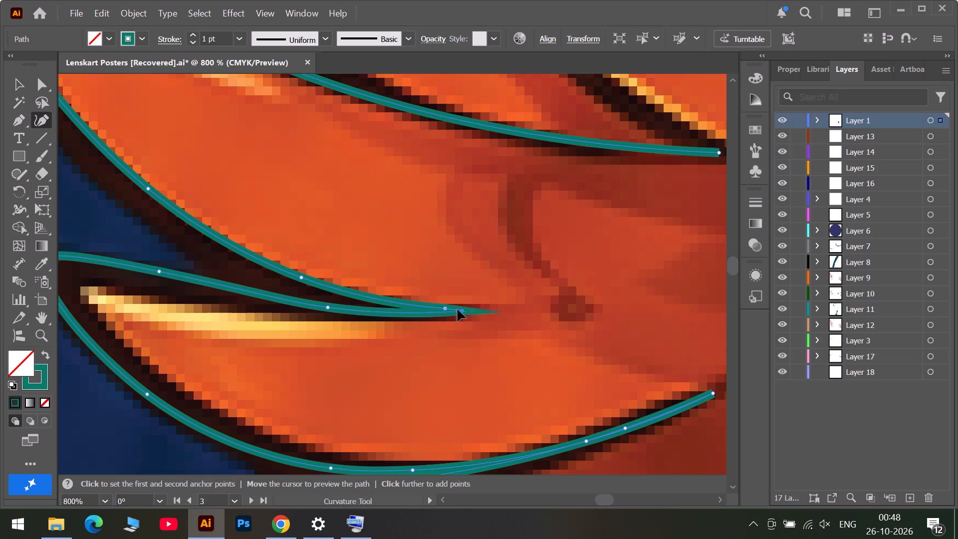
pyautogui.moveTo(458, 309); pyautogui.dragTo(467, 310)
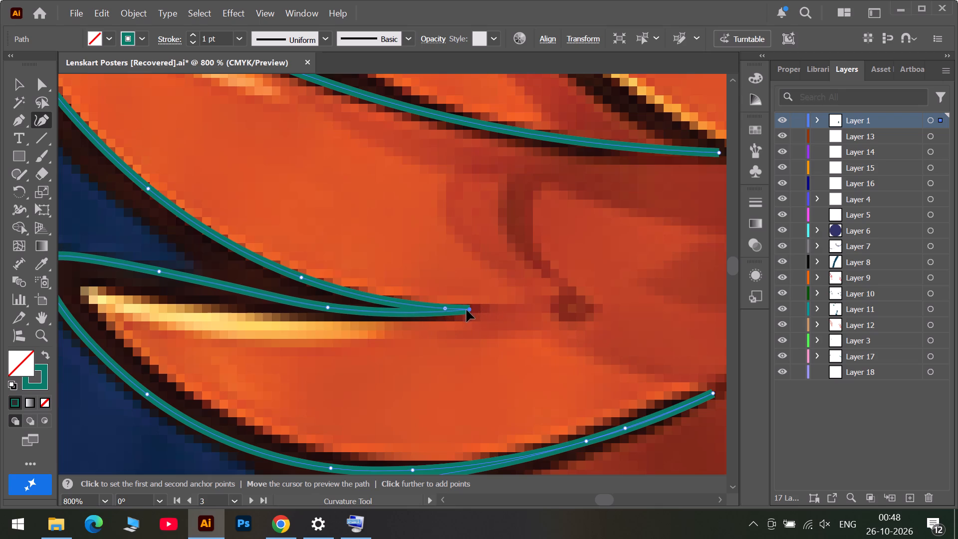
pyautogui.moveTo(467, 310); pyautogui.dragTo(459, 310)
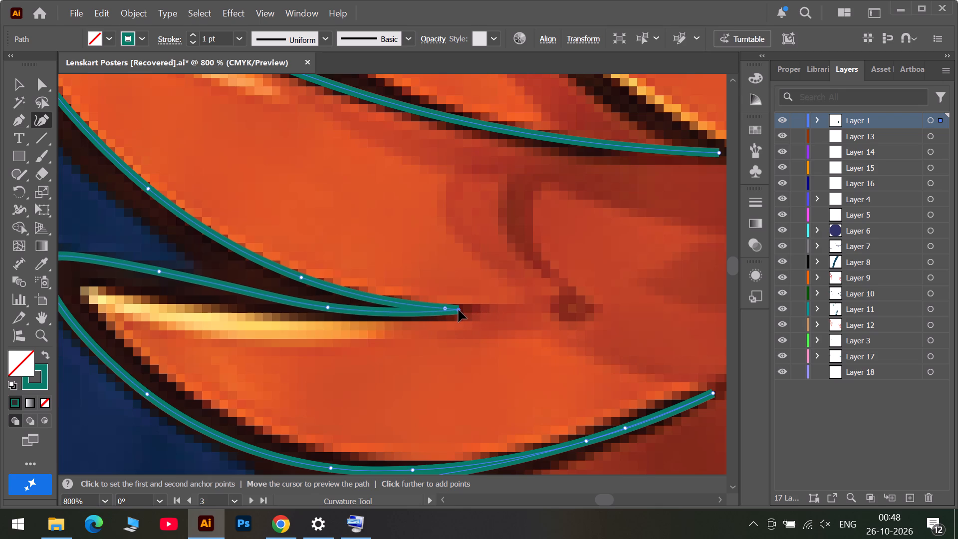
pyautogui.moveTo(459, 310); pyautogui.dragTo(456, 310)
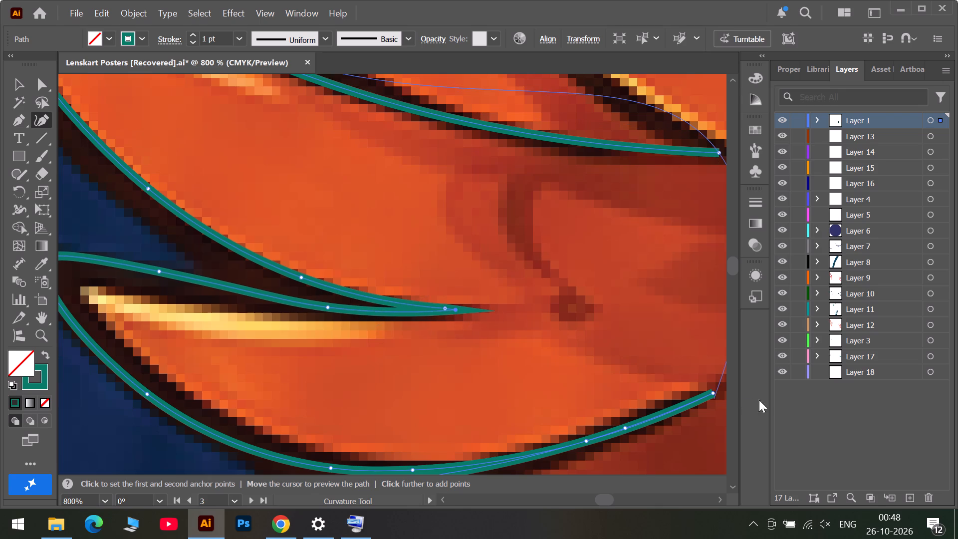
# Shorten the notch beneath the lowest feather by moving its inner end anchor back along the dark outline, adjusting the neighbouring lower-line anchor.
pyautogui.click(713, 392)
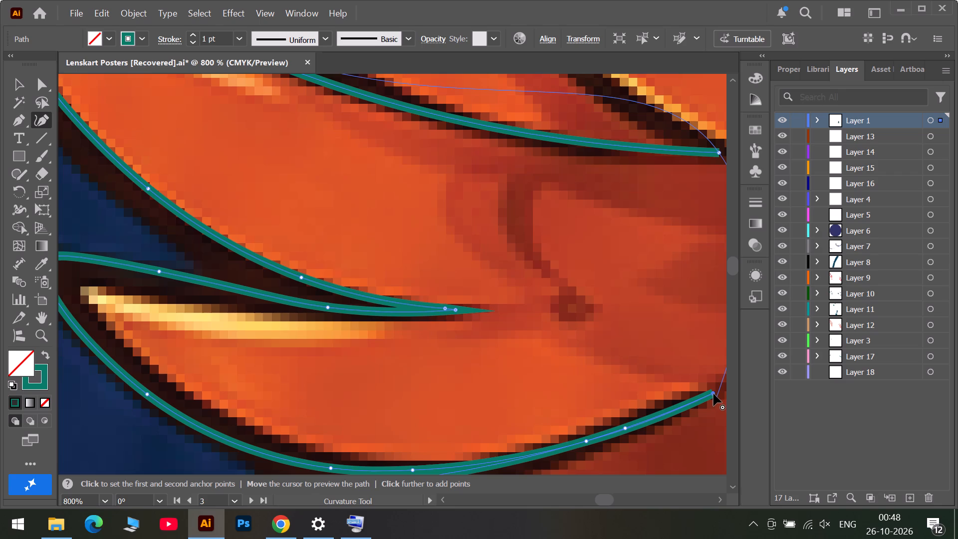
pyautogui.moveTo(714, 394); pyautogui.dragTo(692, 399)
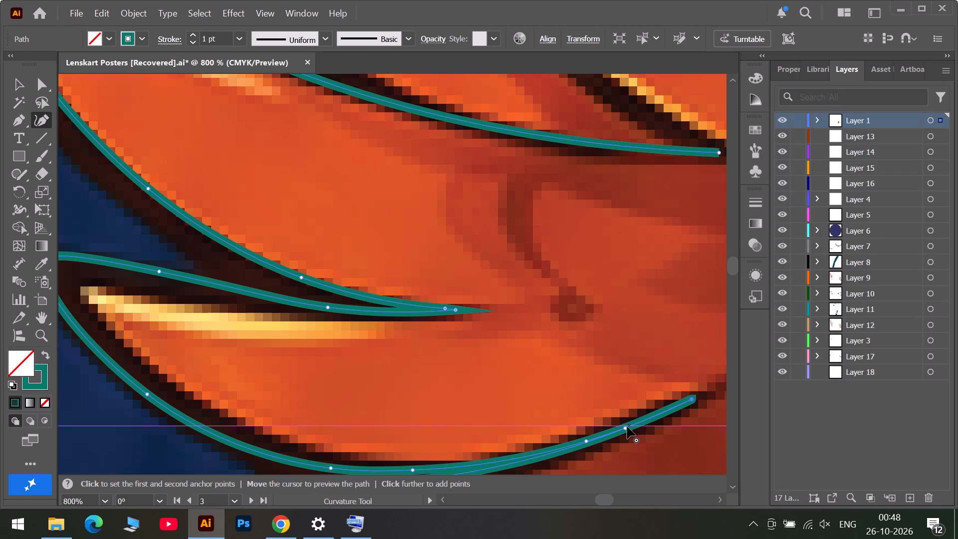
pyautogui.click(627, 427)
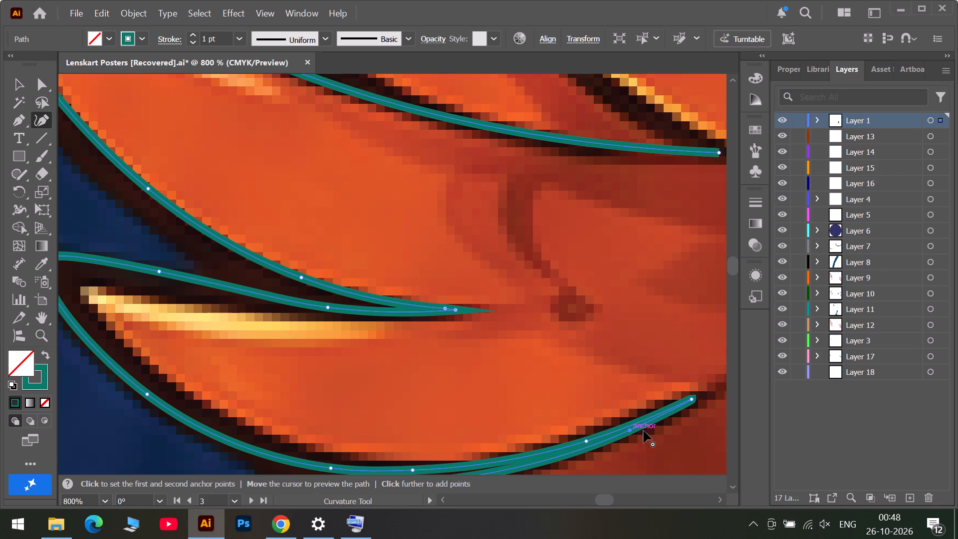
pyautogui.click(692, 399)
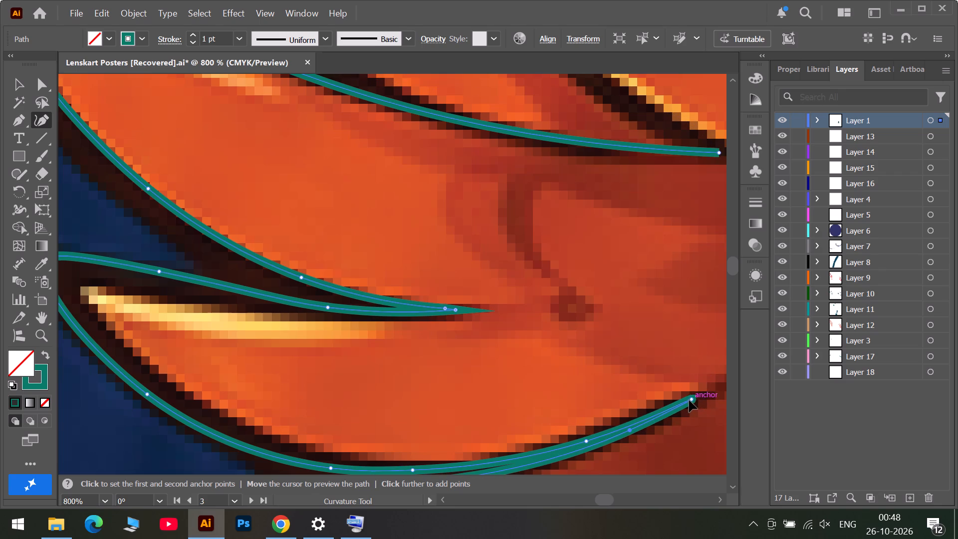
pyautogui.doubleClick(688, 401)
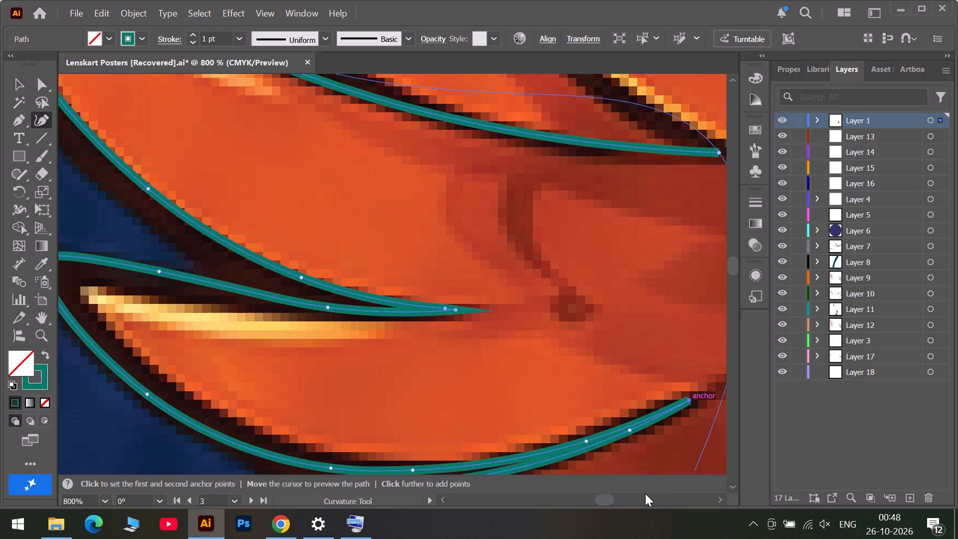
pyautogui.click(637, 497)
pyautogui.scroll(-5, 517, 394)
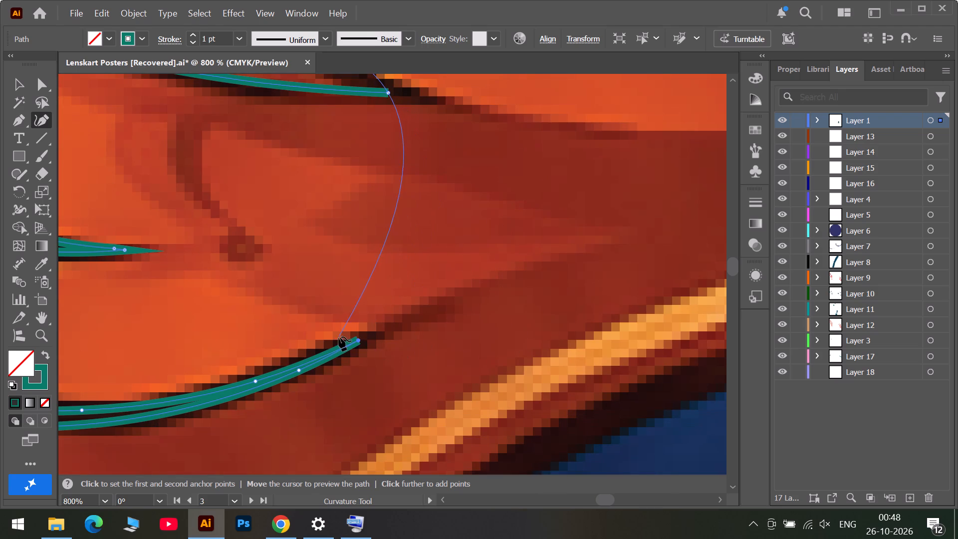
pyautogui.moveTo(360, 342); pyautogui.dragTo(341, 348)
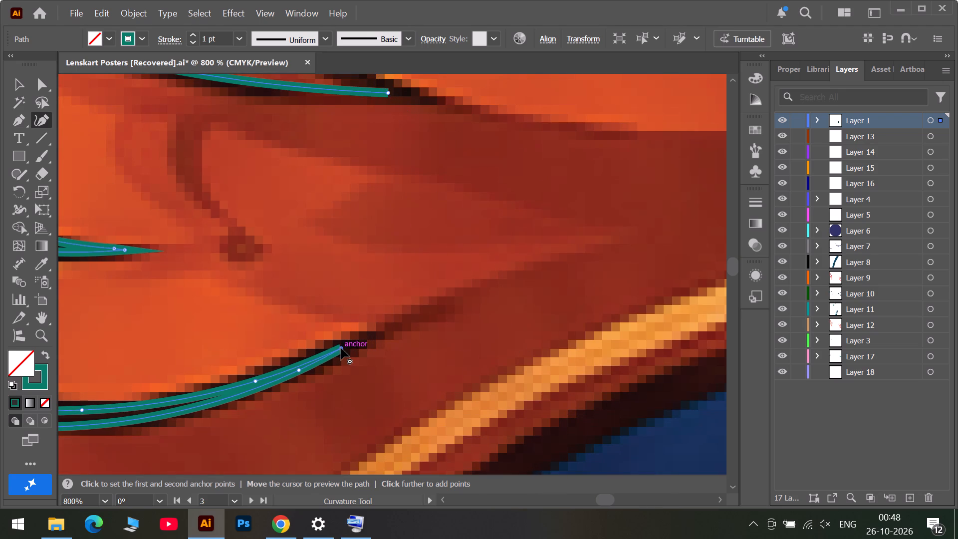
pyautogui.moveTo(340, 349); pyautogui.dragTo(329, 356)
pyautogui.moveTo(328, 356); pyautogui.dragTo(350, 347)
pyautogui.click(300, 370)
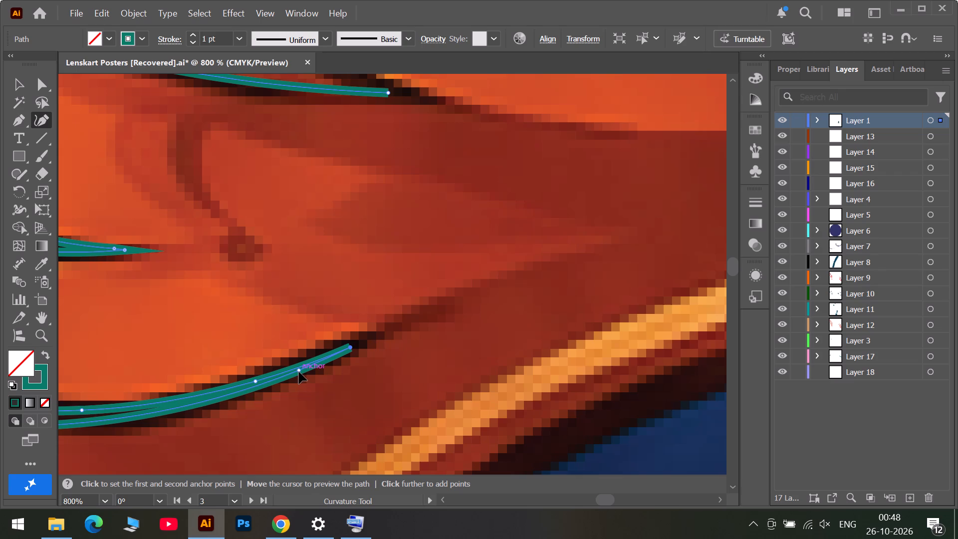
# Add an anchor on the lower line of the notch beneath the lowest feather and lower it to the dark outline's bottom edge.
pyautogui.click(246, 388)
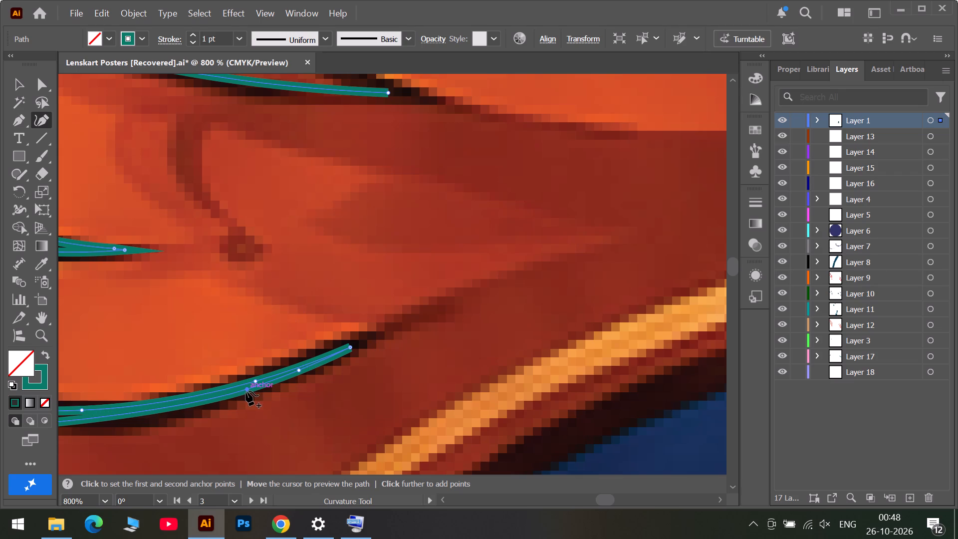
pyautogui.hotkey('ctrl', 'z')
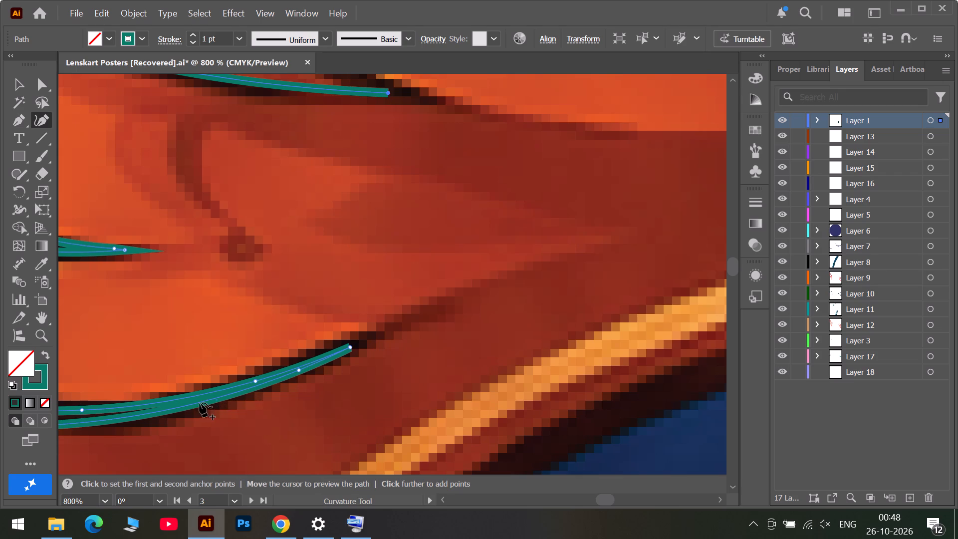
pyautogui.moveTo(181, 406); pyautogui.dragTo(180, 413)
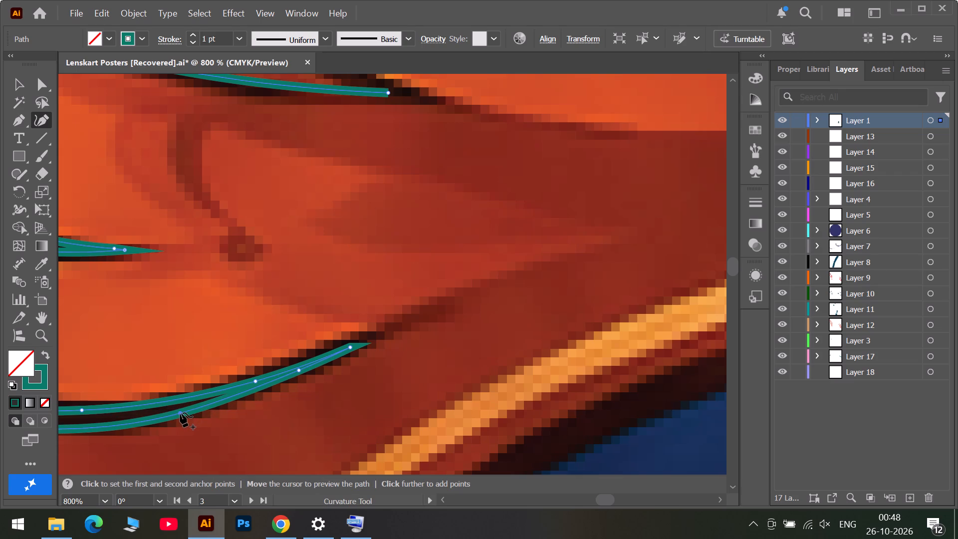
pyautogui.moveTo(180, 413); pyautogui.dragTo(181, 417)
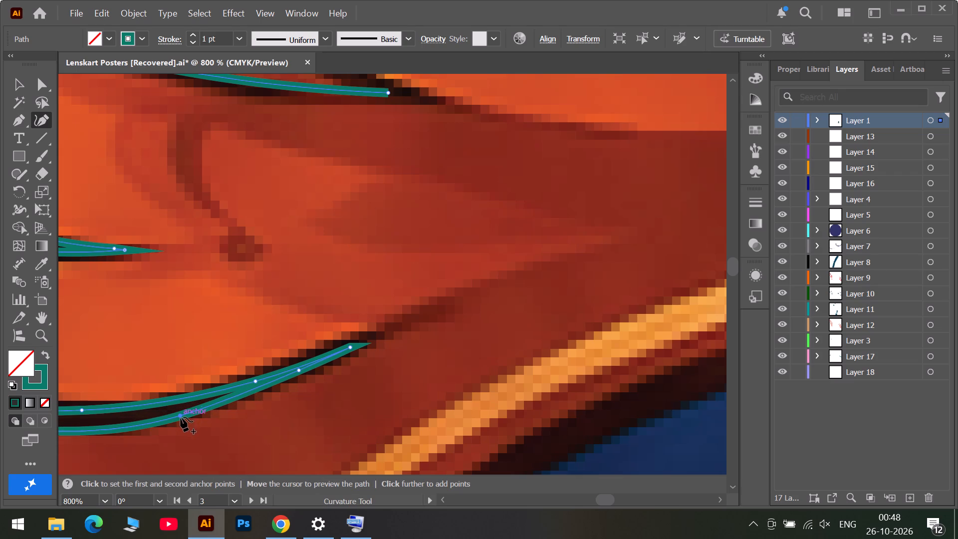
pyautogui.moveTo(181, 417); pyautogui.dragTo(180, 411)
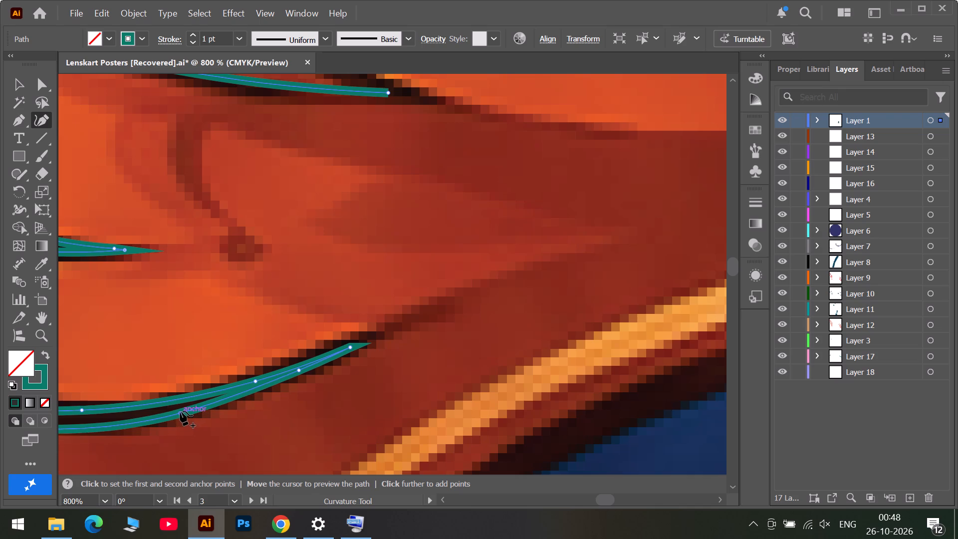
pyautogui.moveTo(180, 411); pyautogui.dragTo(180, 415)
pyautogui.click(180, 415)
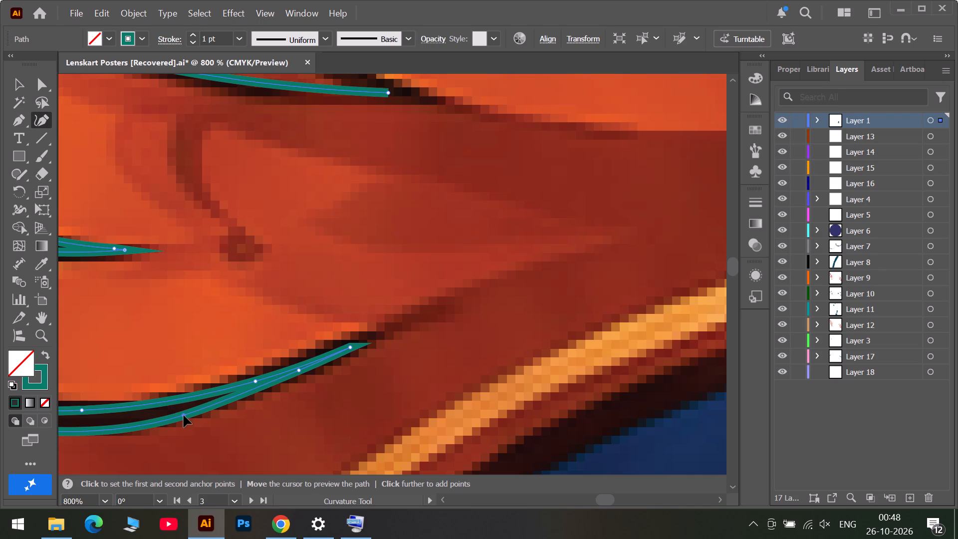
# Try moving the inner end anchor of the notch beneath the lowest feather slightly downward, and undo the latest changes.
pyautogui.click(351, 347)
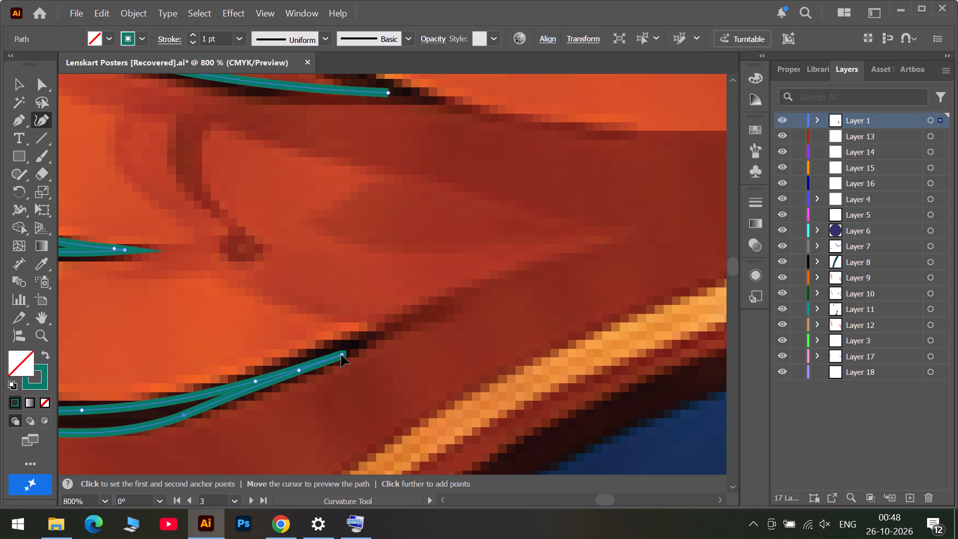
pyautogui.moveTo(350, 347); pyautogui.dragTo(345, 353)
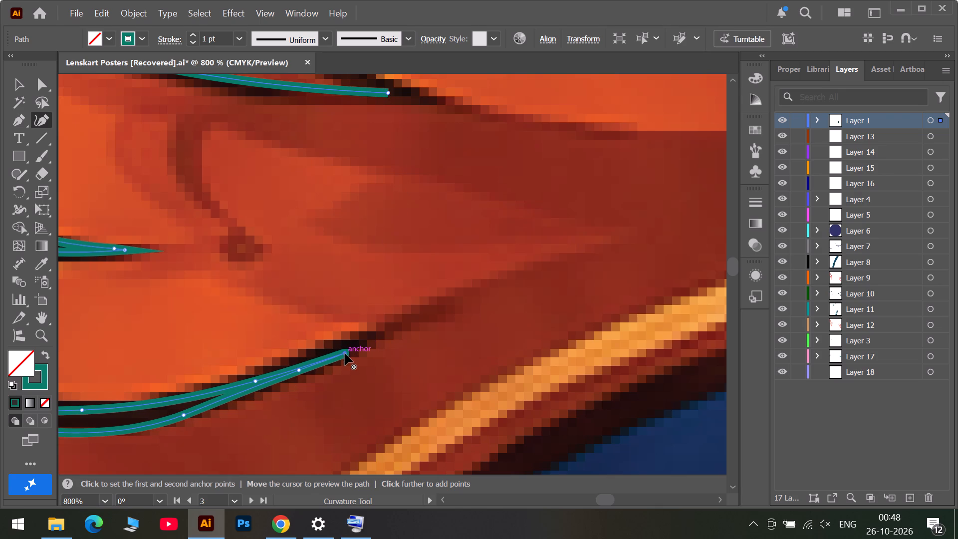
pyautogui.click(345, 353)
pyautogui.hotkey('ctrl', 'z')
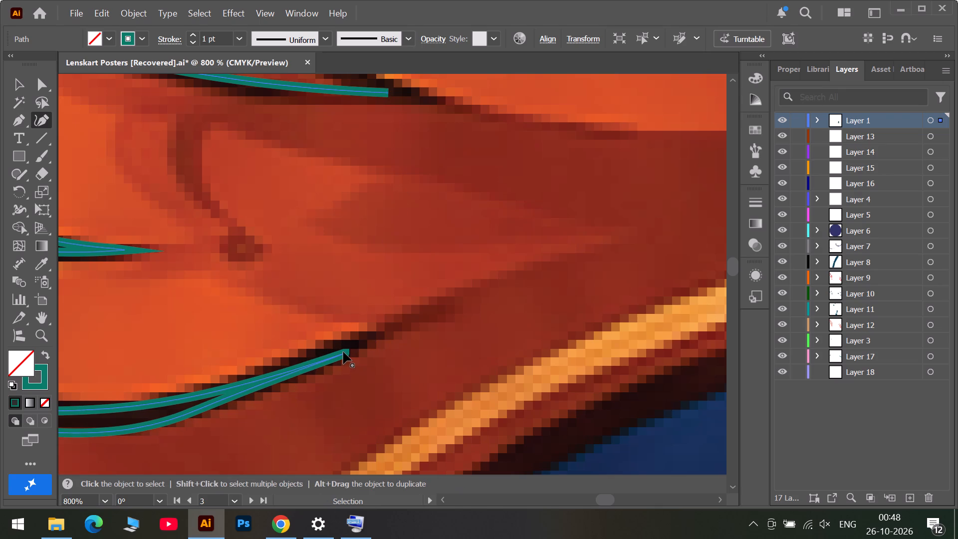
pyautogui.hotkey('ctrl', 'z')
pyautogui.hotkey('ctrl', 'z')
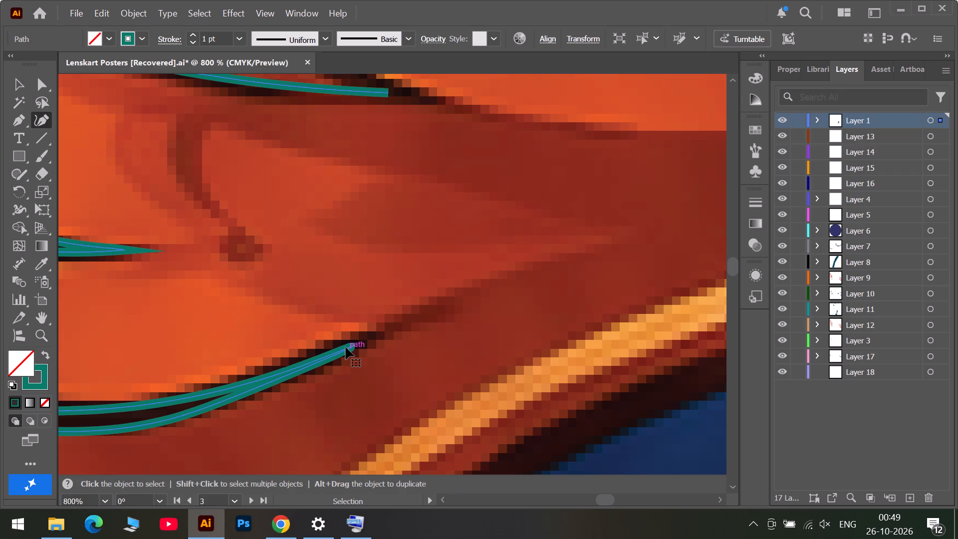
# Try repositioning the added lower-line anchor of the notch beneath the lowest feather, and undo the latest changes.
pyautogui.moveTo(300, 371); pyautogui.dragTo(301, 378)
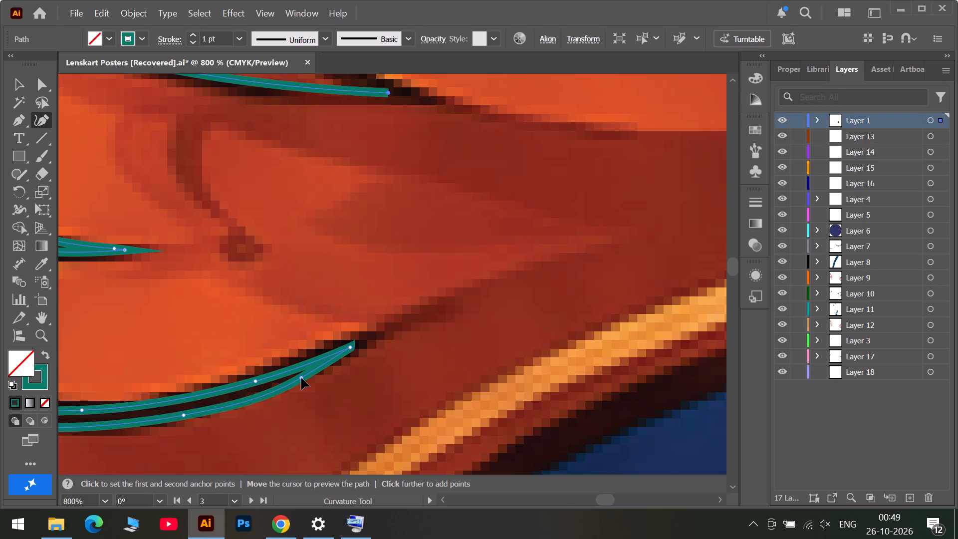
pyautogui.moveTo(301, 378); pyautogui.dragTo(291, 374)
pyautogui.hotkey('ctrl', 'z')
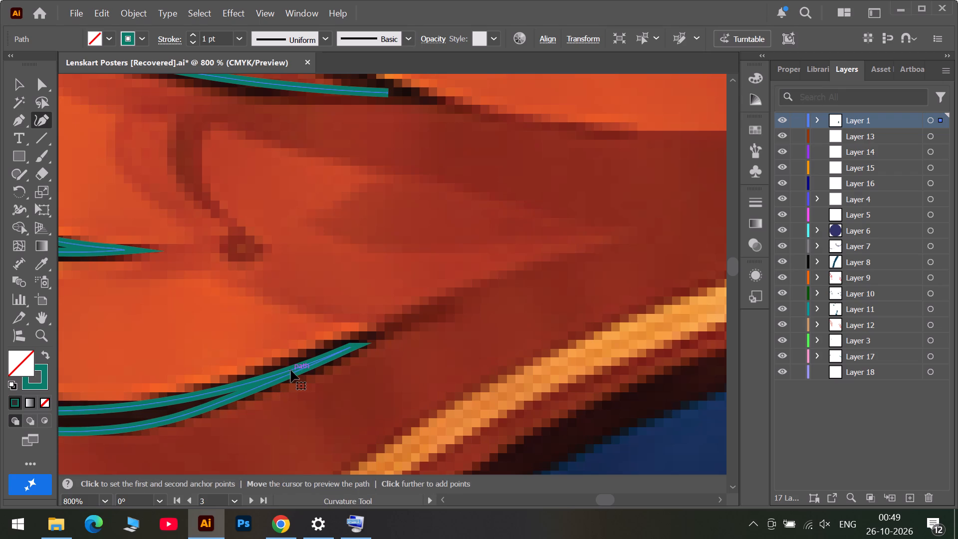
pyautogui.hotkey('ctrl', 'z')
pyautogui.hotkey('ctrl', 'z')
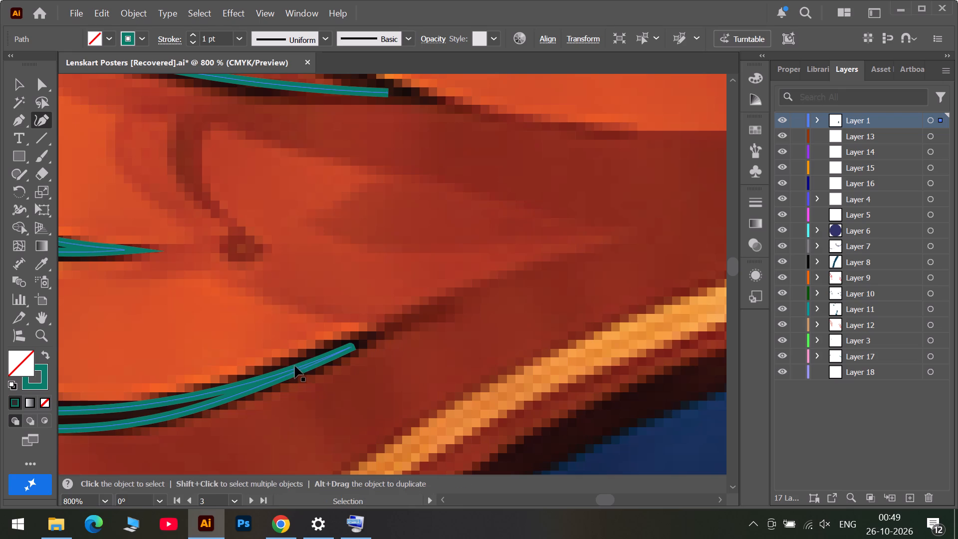
# Resume the open path at the notch beneath the top feather, extending it to the dark tip and back onto the notch's upper side.
pyautogui.scroll(3, 375, 139)
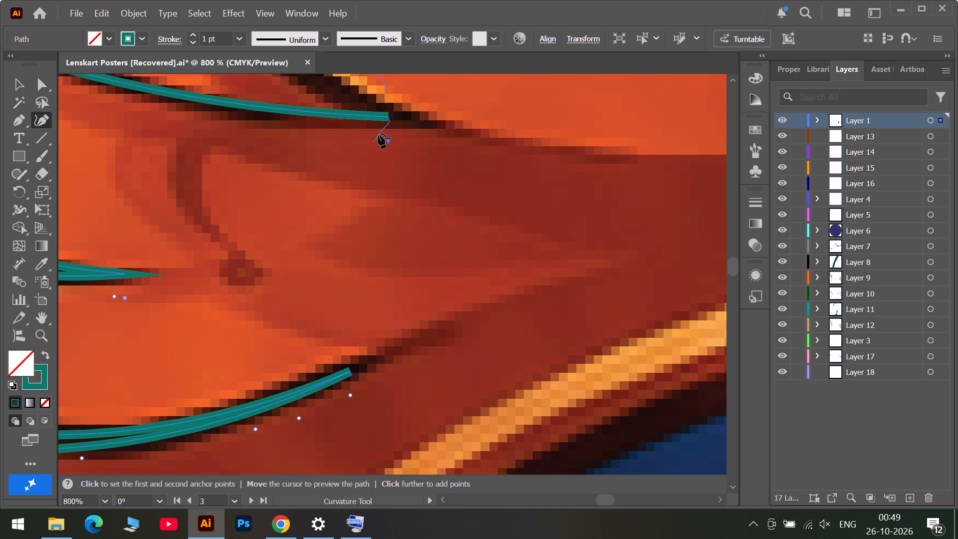
pyautogui.scroll(2, 378, 134)
pyautogui.doubleClick(386, 154)
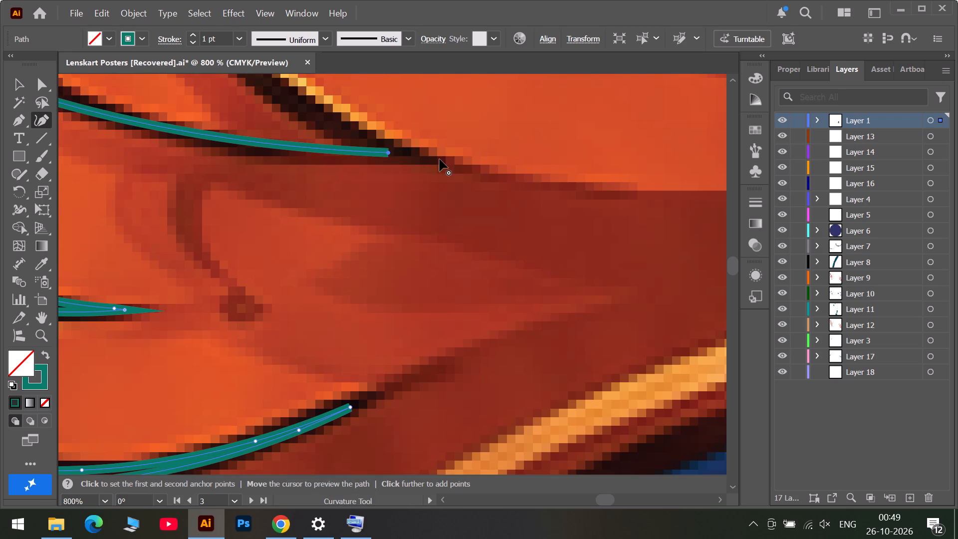
pyautogui.tripleClick(444, 160)
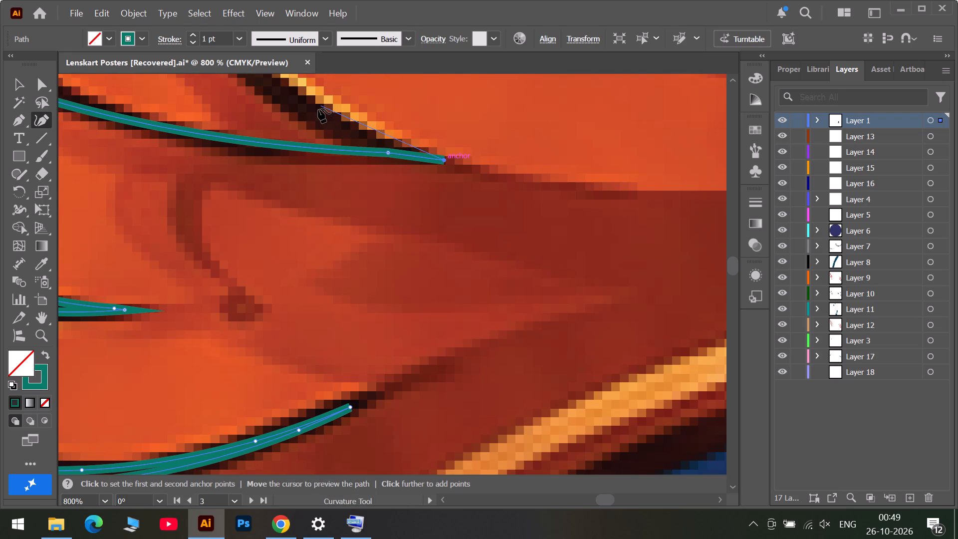
pyautogui.click(322, 111)
# Shift the two anchors flanking the tip of the notch beneath the top feather back toward the feathers, making the lower-line anchor smooth.
pyautogui.keyDown('alt'); pyautogui.scroll(-3, 323, 111); pyautogui.keyUp('alt')
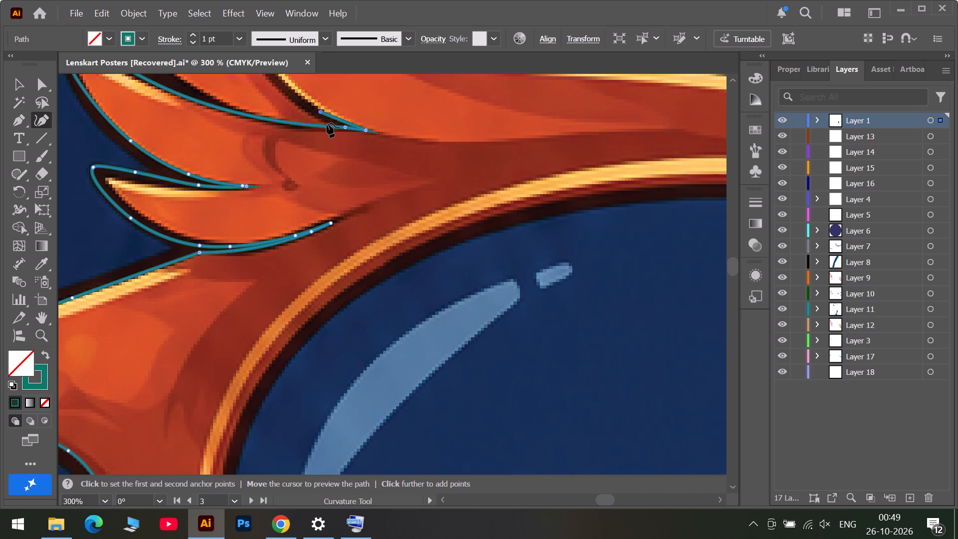
pyautogui.scroll(5, 328, 126)
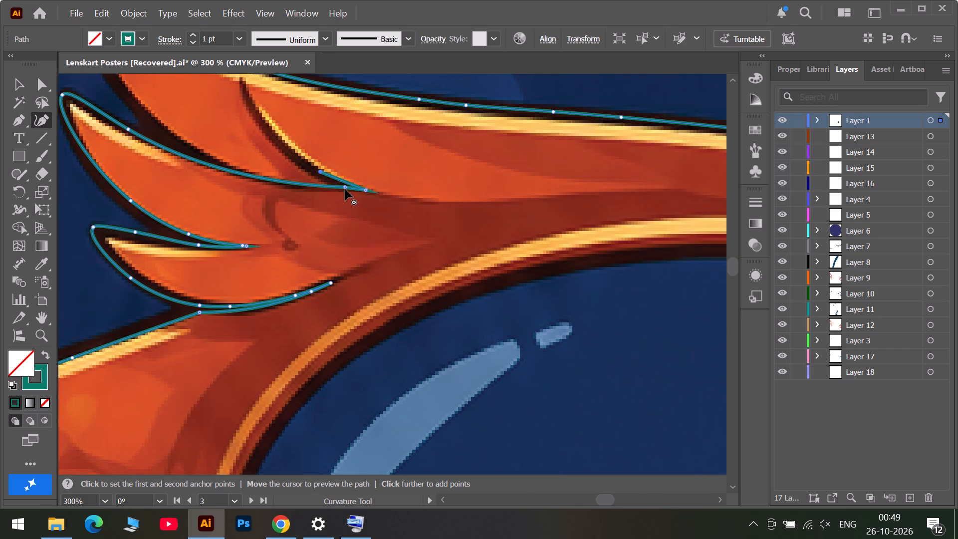
pyautogui.moveTo(346, 188); pyautogui.dragTo(317, 190)
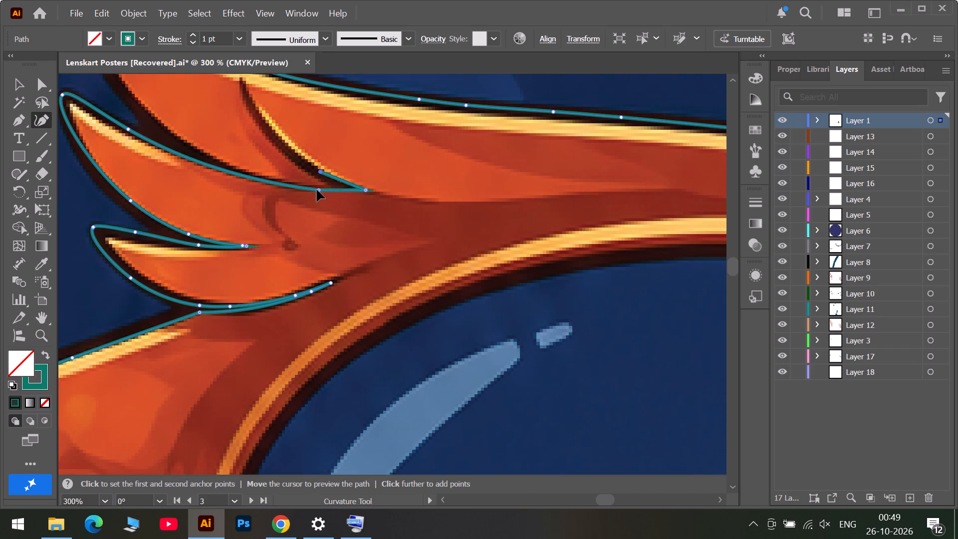
pyautogui.moveTo(317, 190); pyautogui.dragTo(313, 189)
pyautogui.moveTo(322, 173); pyautogui.dragTo(312, 176)
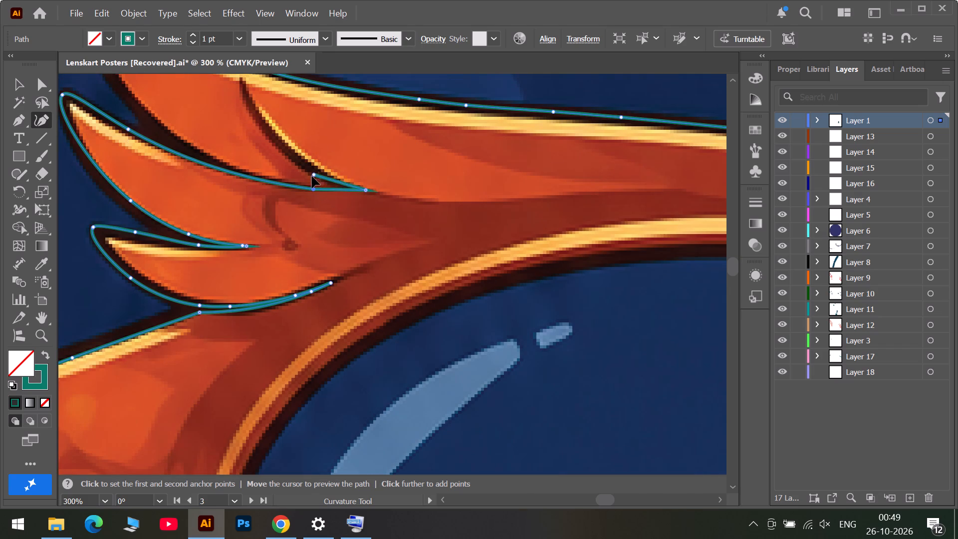
pyautogui.moveTo(312, 176); pyautogui.dragTo(294, 182)
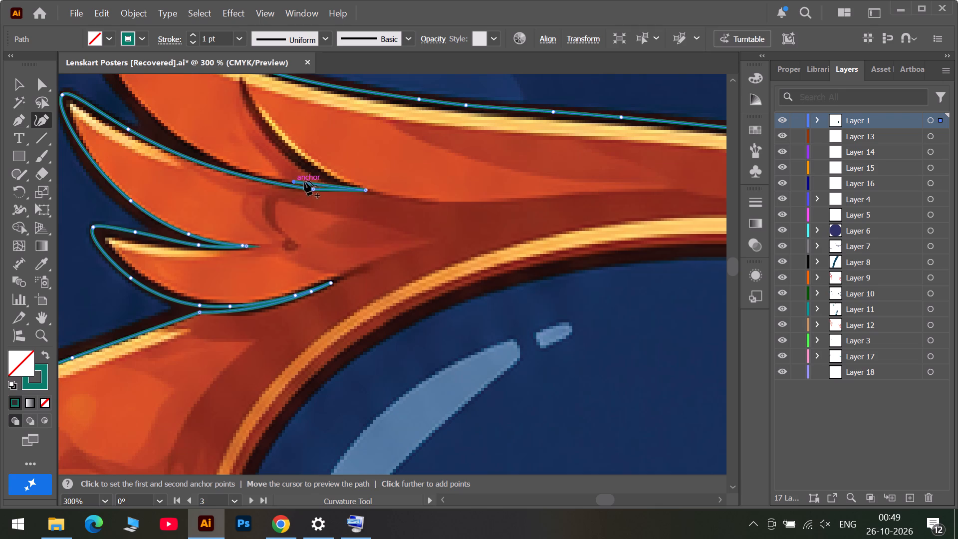
pyautogui.moveTo(315, 188); pyautogui.dragTo(295, 189)
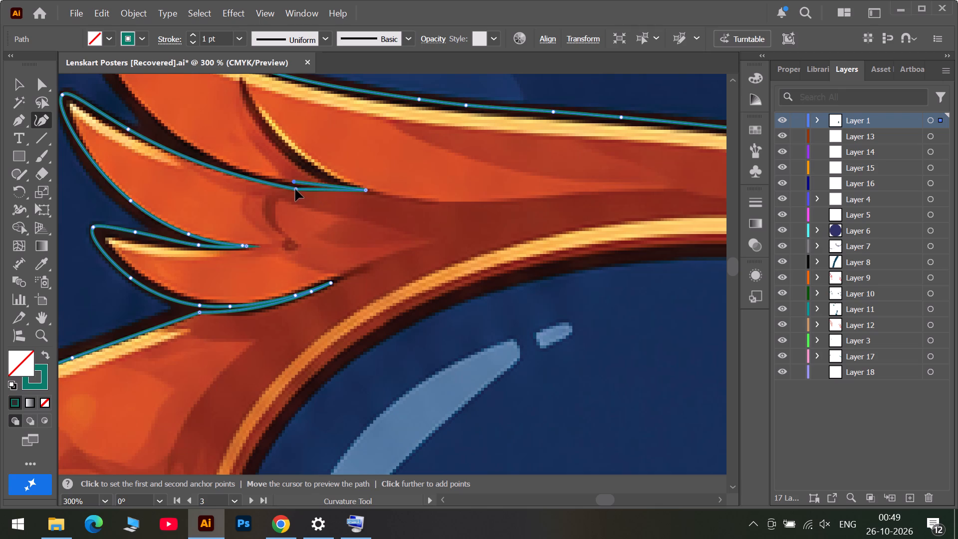
pyautogui.moveTo(295, 189); pyautogui.dragTo(293, 189)
pyautogui.keyDown('alt'); pyautogui.scroll(4, 334, 201); pyautogui.keyUp('alt')
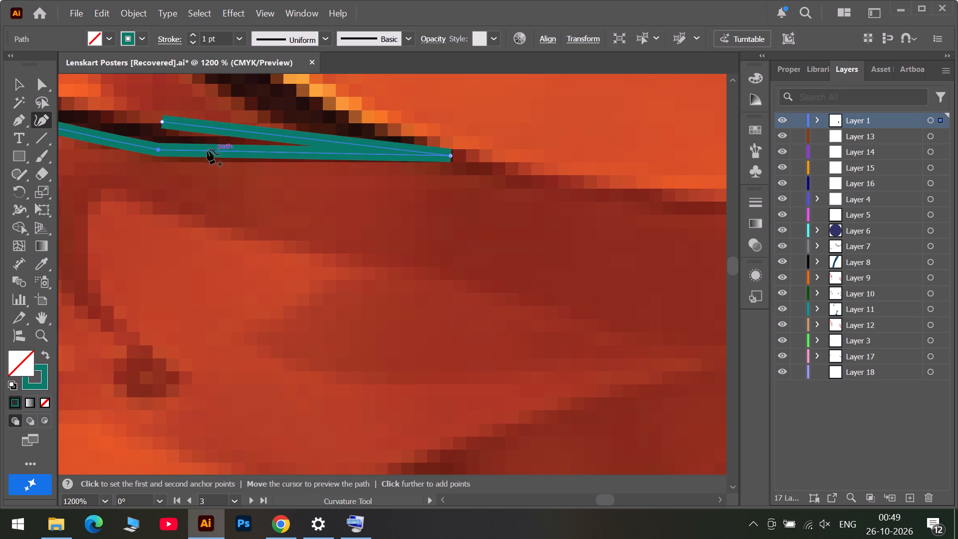
pyautogui.doubleClick(158, 149)
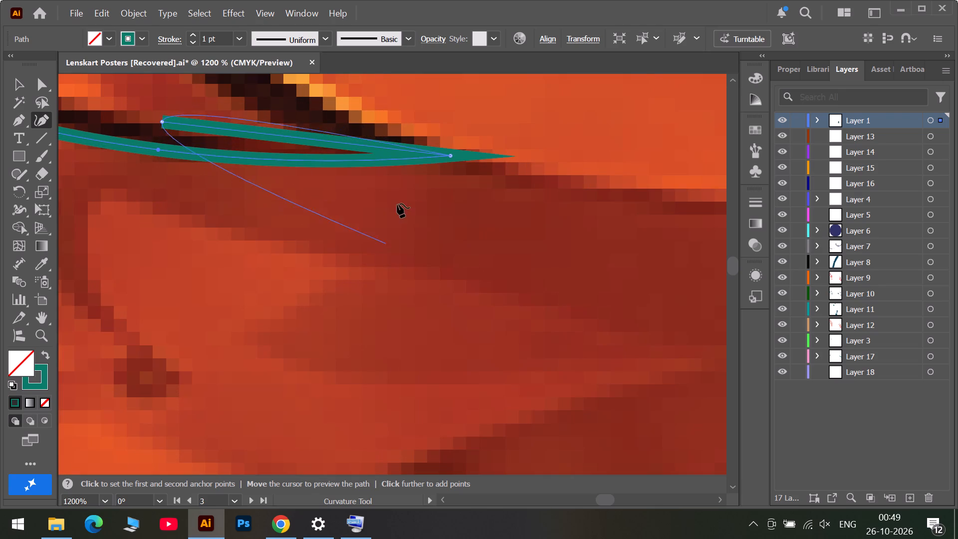
# Continue the path outward along the top feather's lower edge with two more anchors.
pyautogui.click(566, 503)
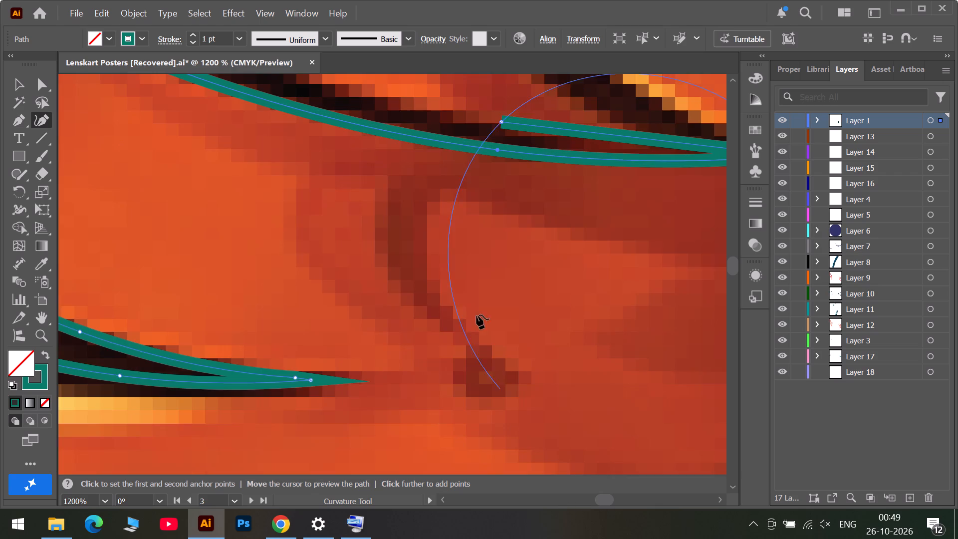
pyautogui.scroll(5, 450, 248)
pyautogui.click(271, 138)
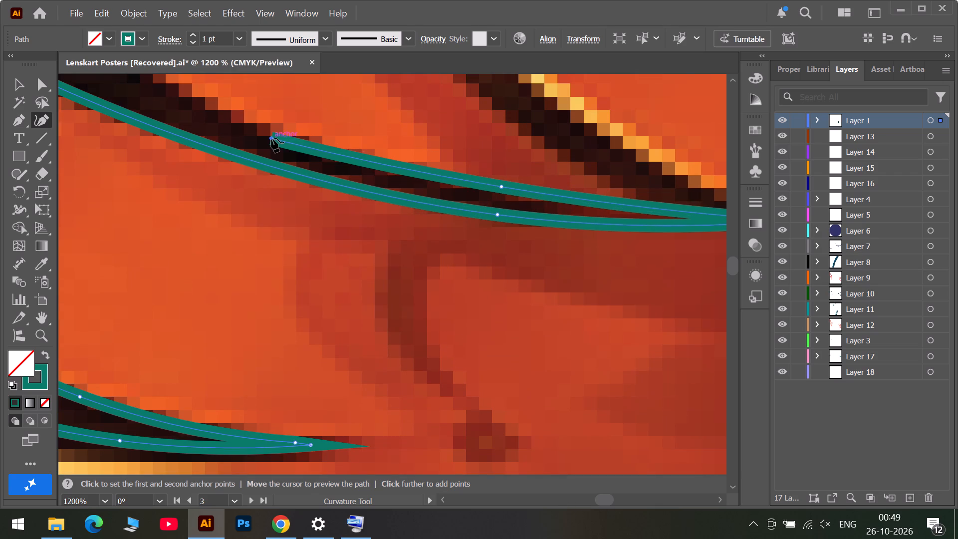
pyautogui.keyDown('alt'); pyautogui.scroll(-3, 271, 138); pyautogui.keyUp('alt')
pyautogui.scroll(5, 266, 130)
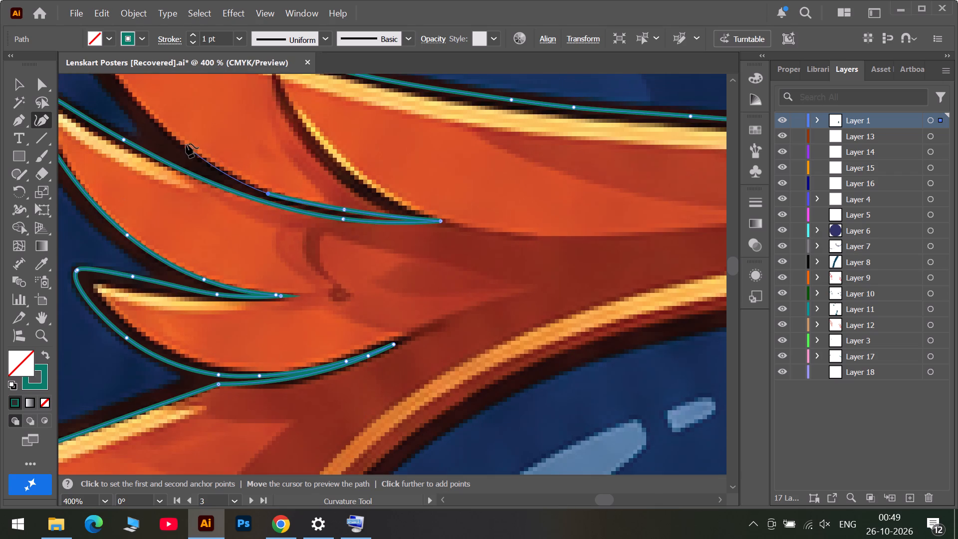
pyautogui.click(176, 138)
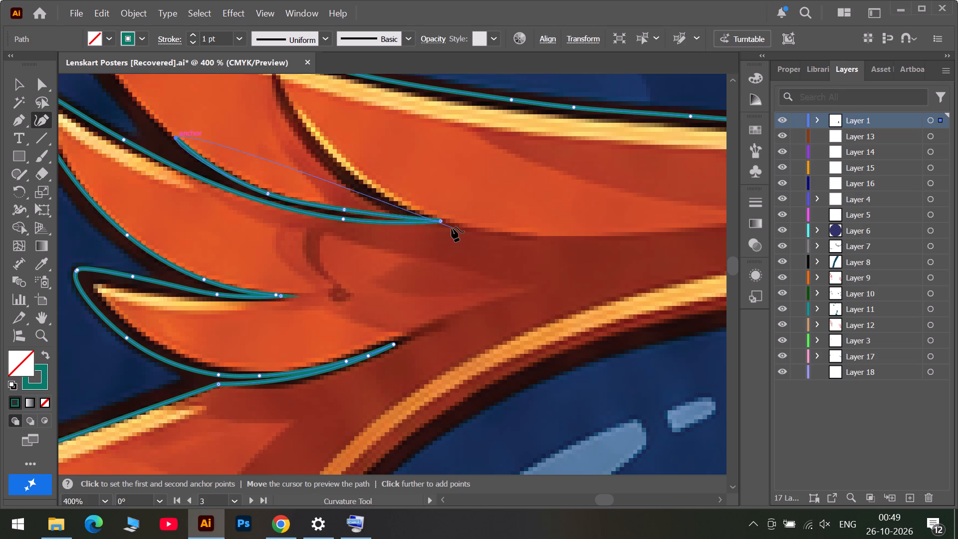
# Lower the two upper-line anchors of the notch beneath the top feather into the dark outline.
pyautogui.keyDown('alt'); pyautogui.scroll(4, 452, 228); pyautogui.keyUp('alt')
pyautogui.keyDown('alt'); pyautogui.scroll(-4, 393, 216); pyautogui.keyUp('alt')
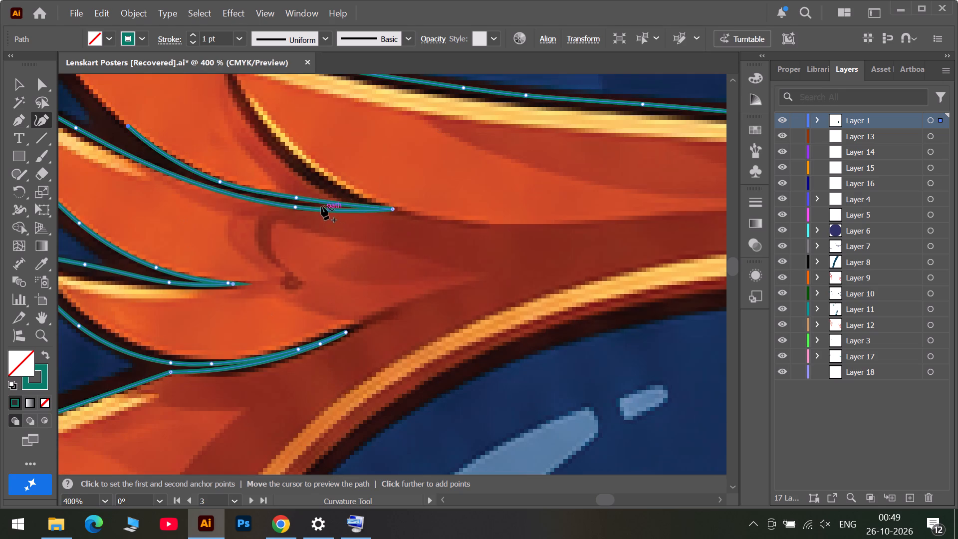
pyautogui.moveTo(297, 197); pyautogui.dragTo(293, 204)
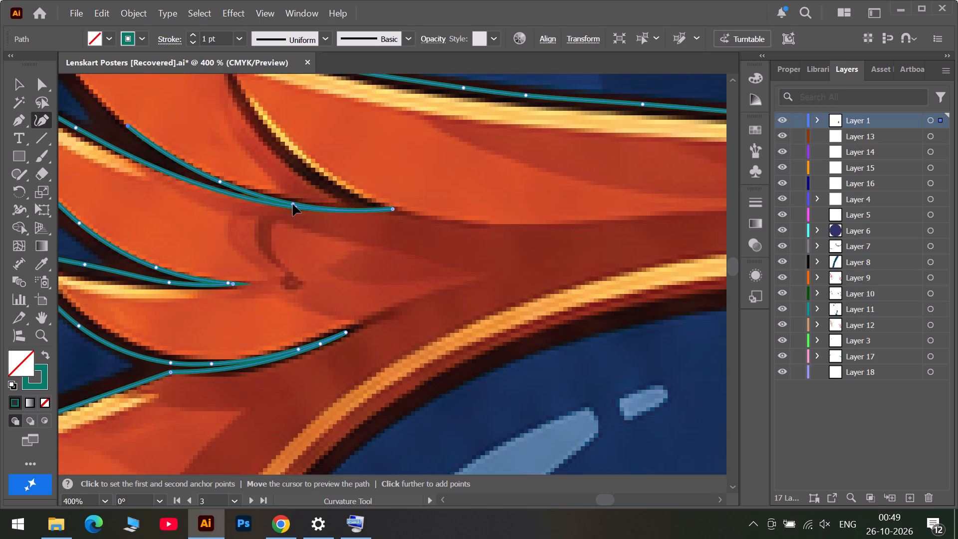
pyautogui.moveTo(293, 204); pyautogui.dragTo(292, 205)
pyautogui.moveTo(220, 182); pyautogui.dragTo(214, 184)
# Trace the top feather's lower edge up to its tip with two anchors, shifting the edge anchors outward onto the dark outline.
pyautogui.scroll(5, 166, 160)
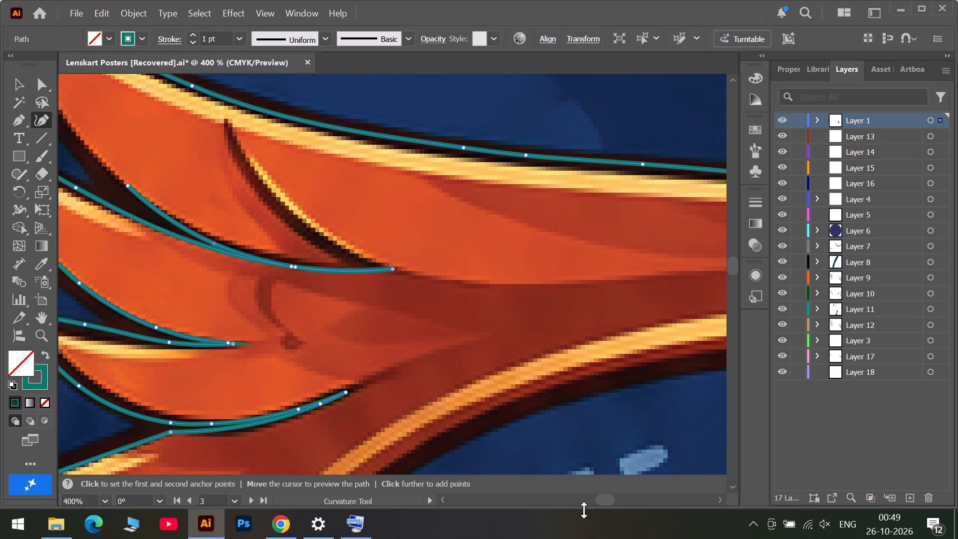
pyautogui.click(577, 502)
pyautogui.scroll(5, 504, 261)
pyautogui.scroll(4, 408, 132)
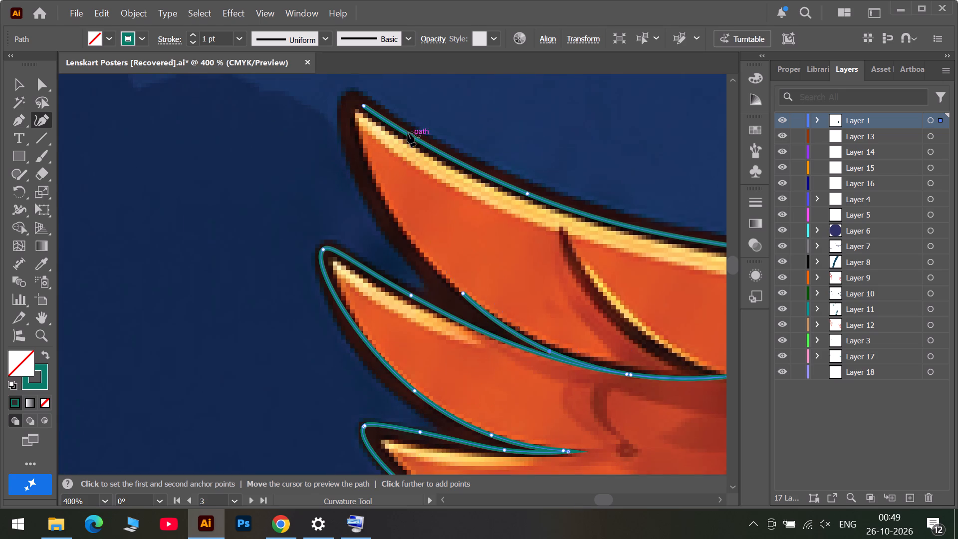
pyautogui.click(368, 164)
pyautogui.click(344, 105)
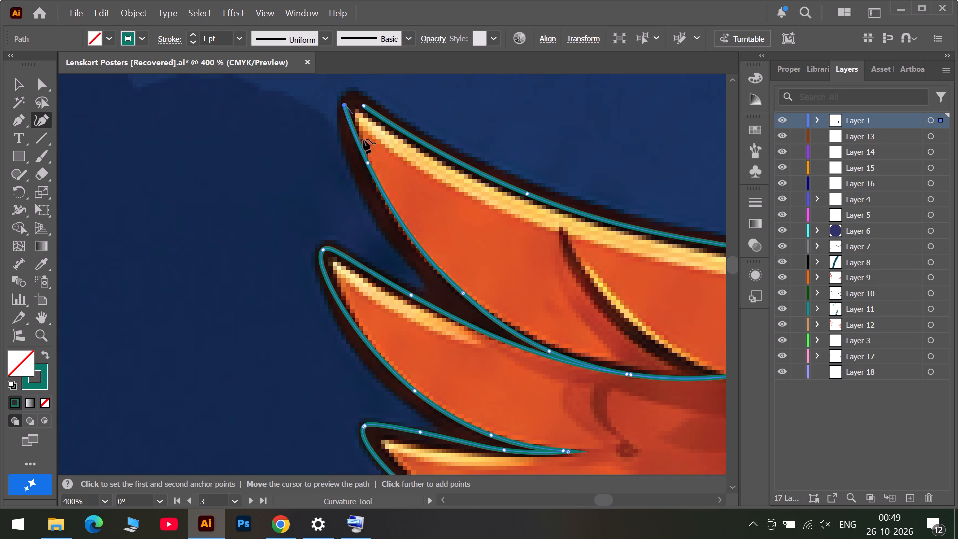
pyautogui.moveTo(369, 164); pyautogui.dragTo(361, 172)
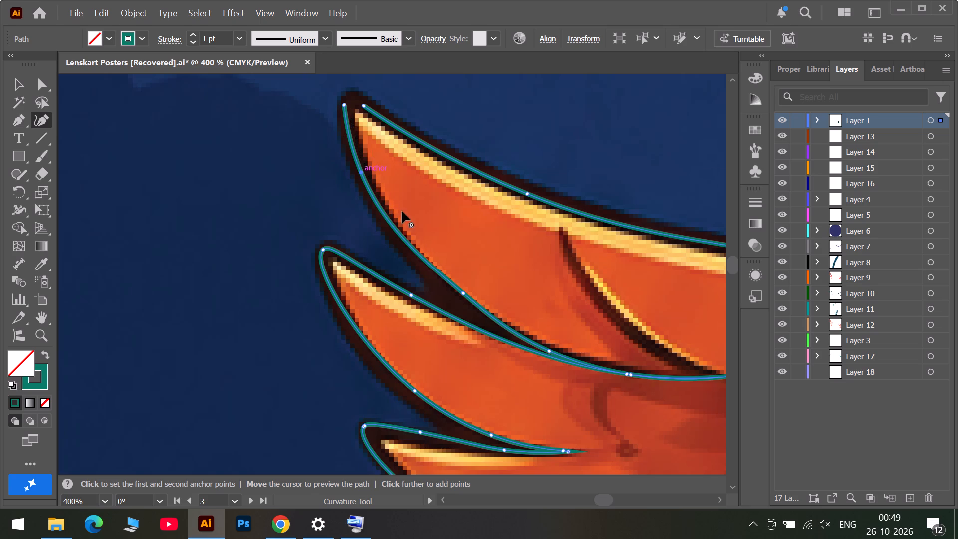
pyautogui.moveTo(462, 291); pyautogui.dragTo(454, 299)
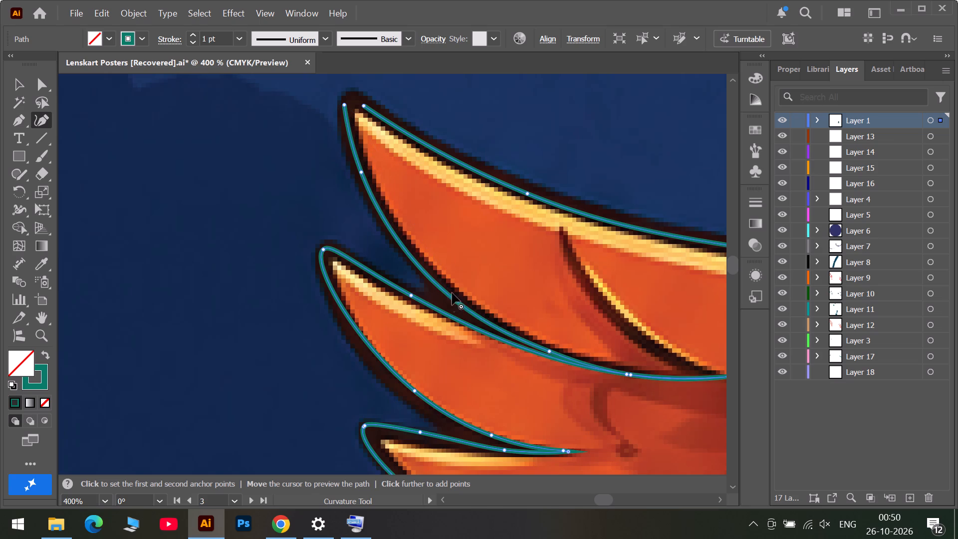
# Close the path at the top feather's tip, raise the tip anchor, and slide the neighbouring anchor along the upper edge.
pyautogui.click(367, 107)
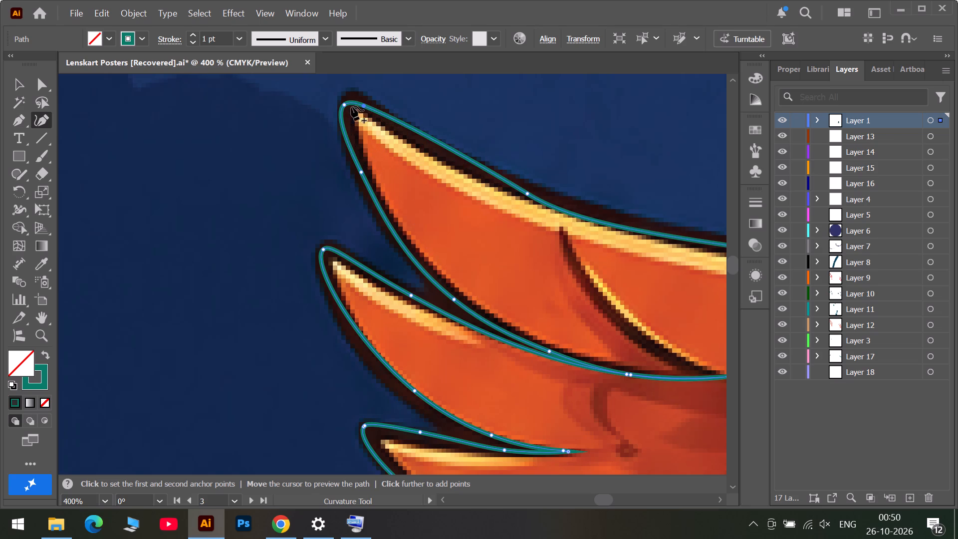
pyautogui.moveTo(346, 104); pyautogui.dragTo(350, 98)
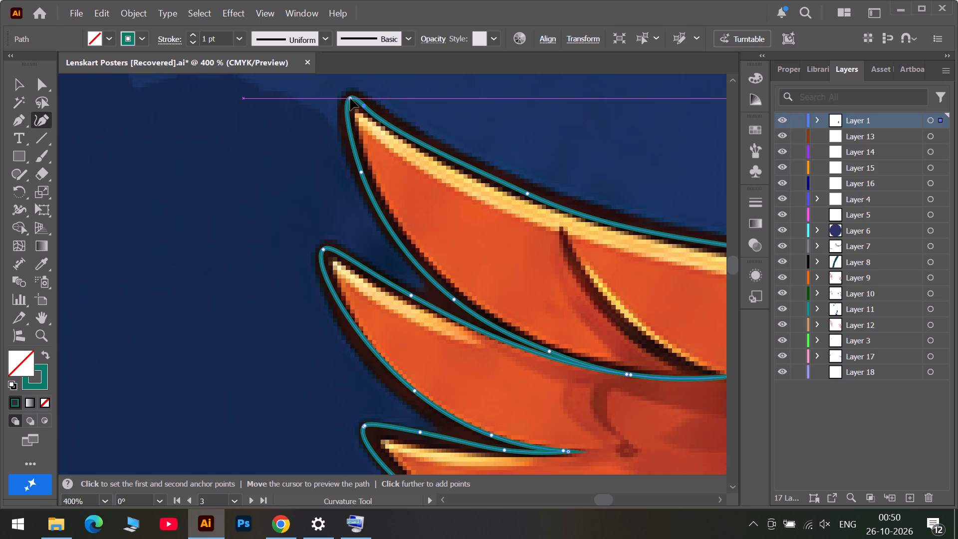
pyautogui.moveTo(350, 98); pyautogui.dragTo(349, 97)
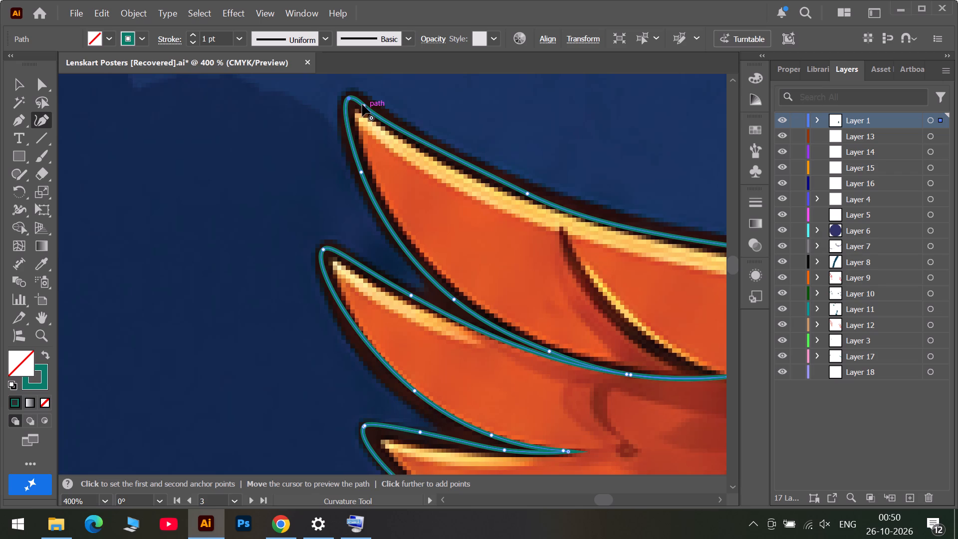
pyautogui.moveTo(362, 104); pyautogui.dragTo(450, 152)
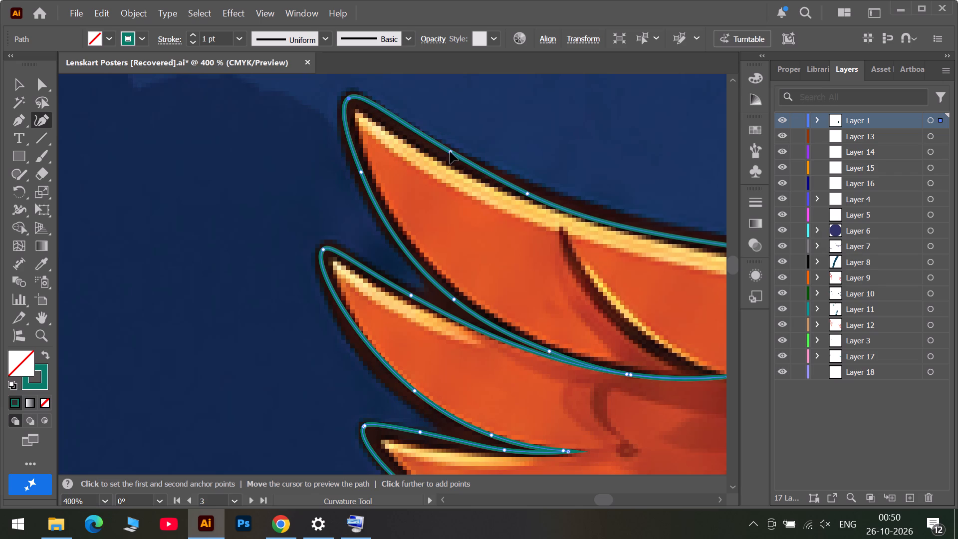
pyautogui.moveTo(450, 152); pyautogui.dragTo(444, 153)
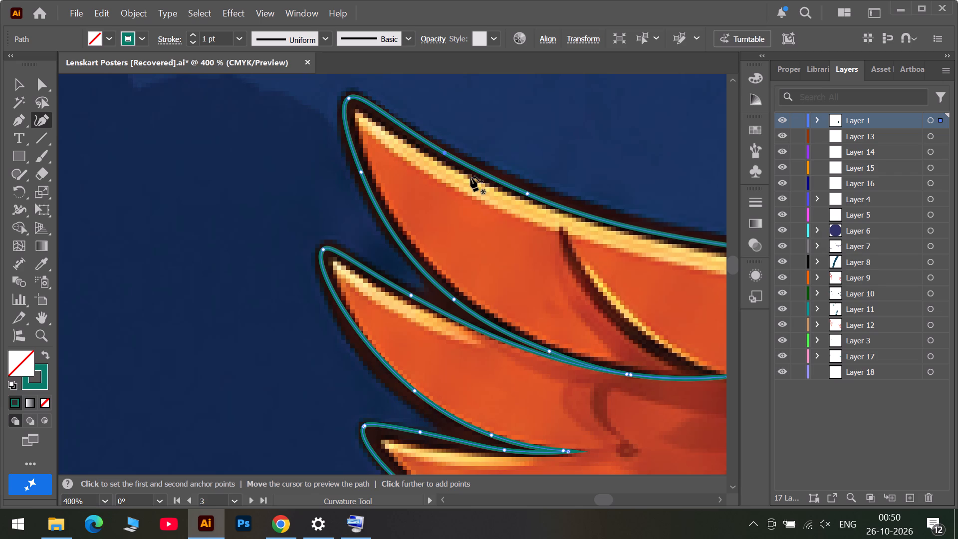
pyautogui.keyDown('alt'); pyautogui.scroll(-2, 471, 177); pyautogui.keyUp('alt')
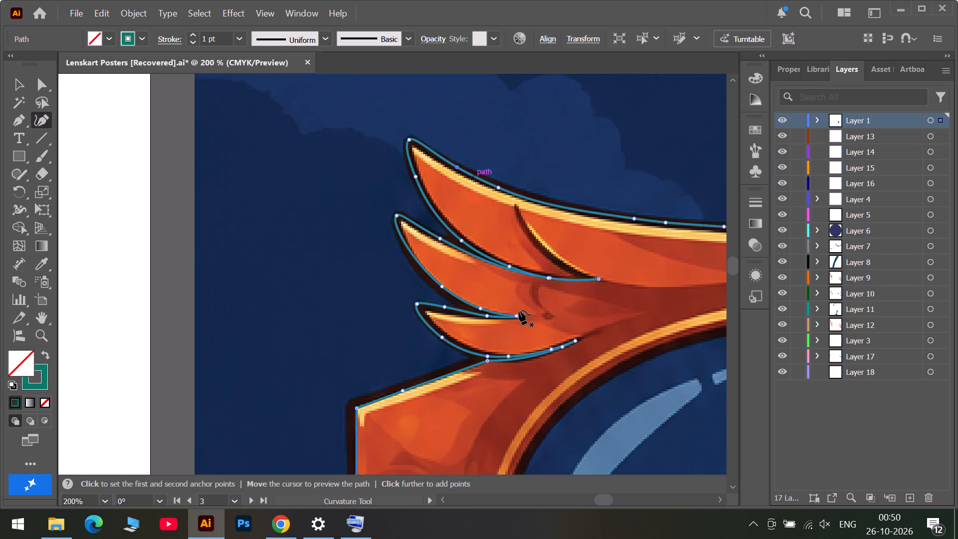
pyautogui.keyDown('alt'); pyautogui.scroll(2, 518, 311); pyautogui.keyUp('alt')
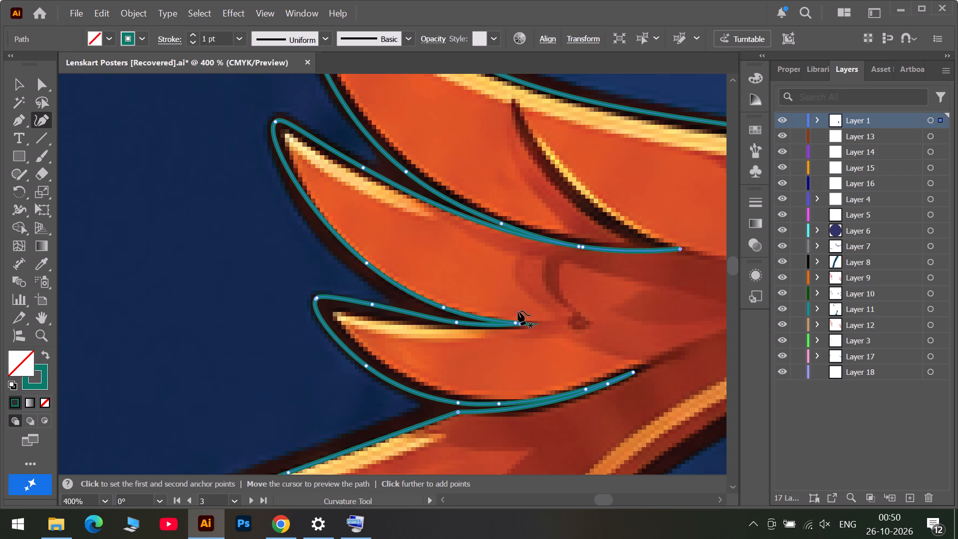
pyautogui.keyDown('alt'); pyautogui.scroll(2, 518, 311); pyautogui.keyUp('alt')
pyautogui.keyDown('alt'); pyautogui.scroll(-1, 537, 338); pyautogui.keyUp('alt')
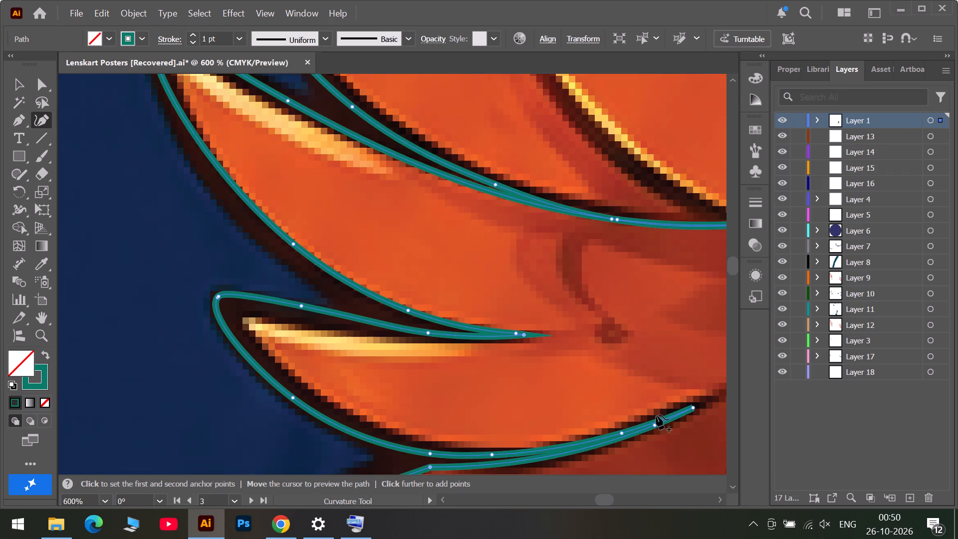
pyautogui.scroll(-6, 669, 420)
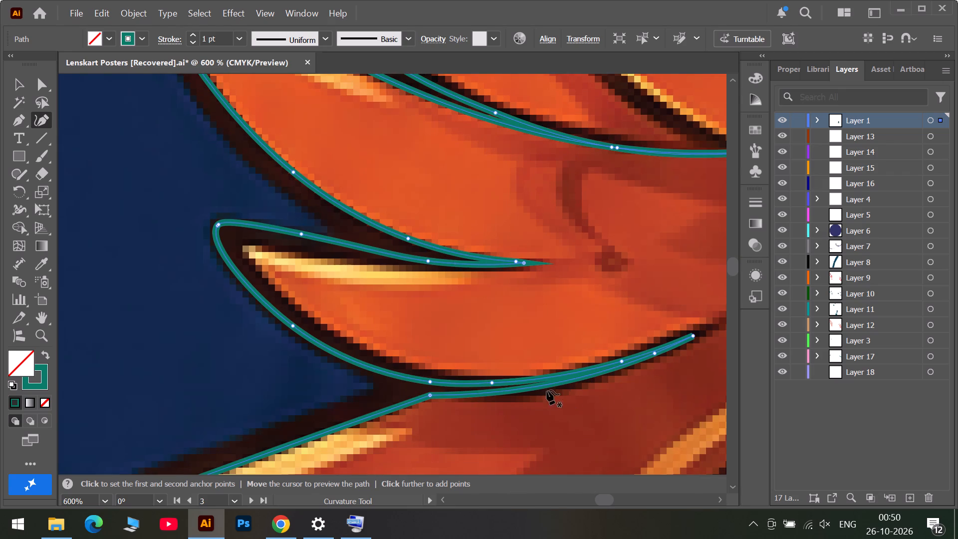
# Add an anchor on the lower line of the notch beneath the bottom feather and slide it up into the dark outline.
pyautogui.moveTo(587, 378); pyautogui.dragTo(587, 383)
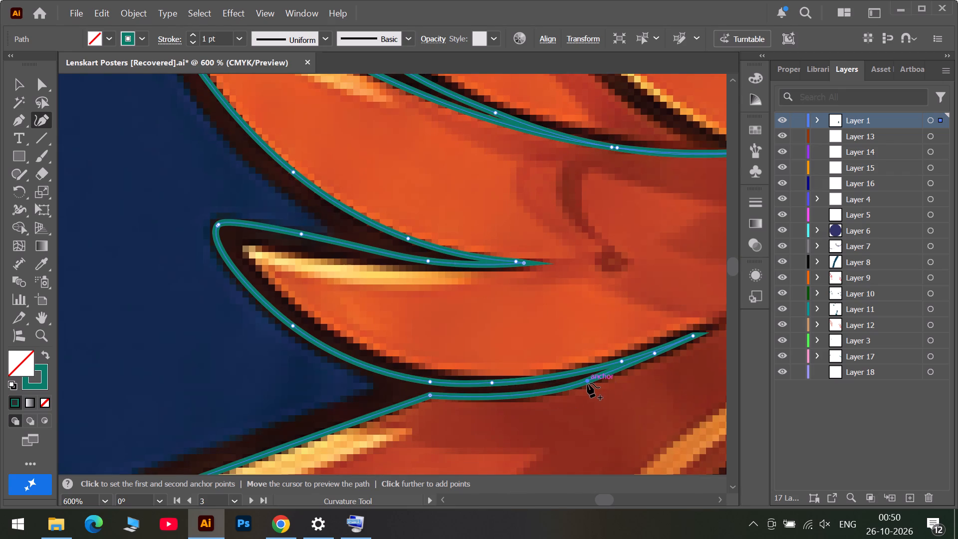
pyautogui.moveTo(587, 383); pyautogui.dragTo(583, 382)
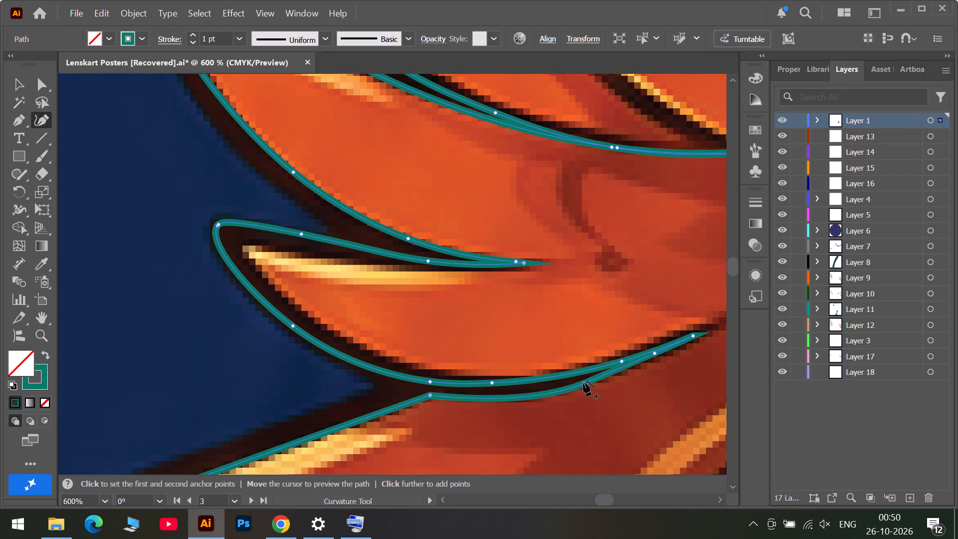
pyautogui.moveTo(583, 382); pyautogui.dragTo(565, 377)
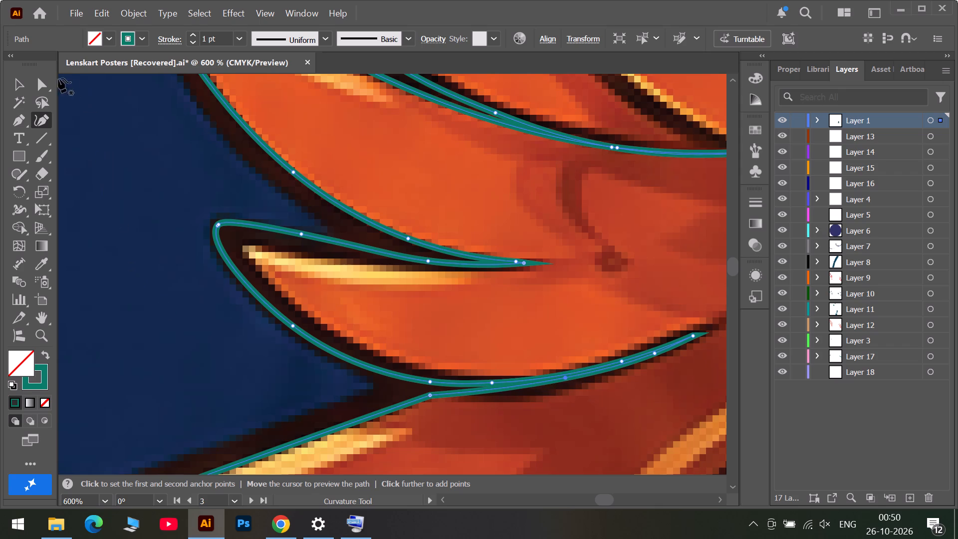
# Examine the traced outline around the feathers, left lens rim and bridge for segments that stray from the frame's edge.
pyautogui.click(16, 76)
pyautogui.keyDown('alt'); pyautogui.scroll(-3, 97, 151); pyautogui.keyUp('alt')
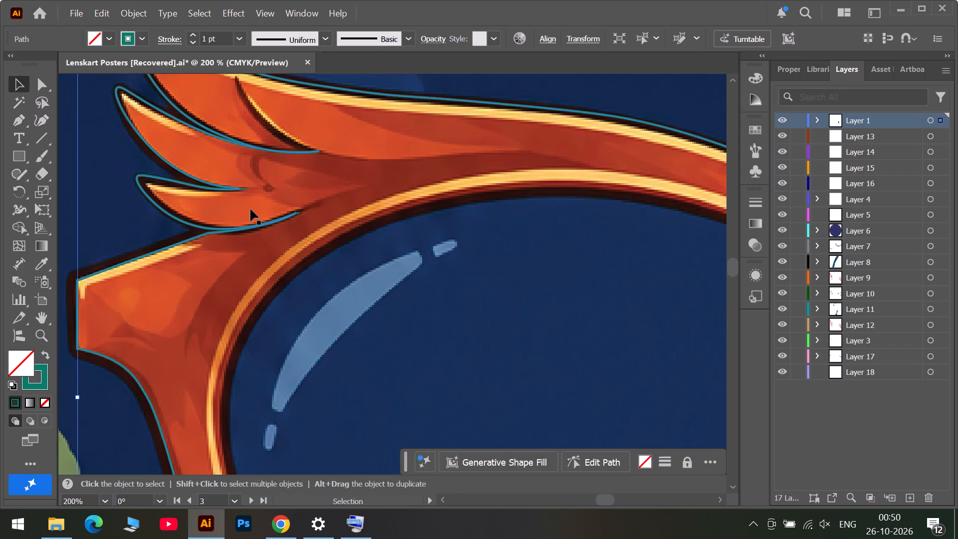
pyautogui.keyDown('alt'); pyautogui.scroll(-2, 314, 215); pyautogui.keyUp('alt')
pyautogui.scroll(-6, 499, 316)
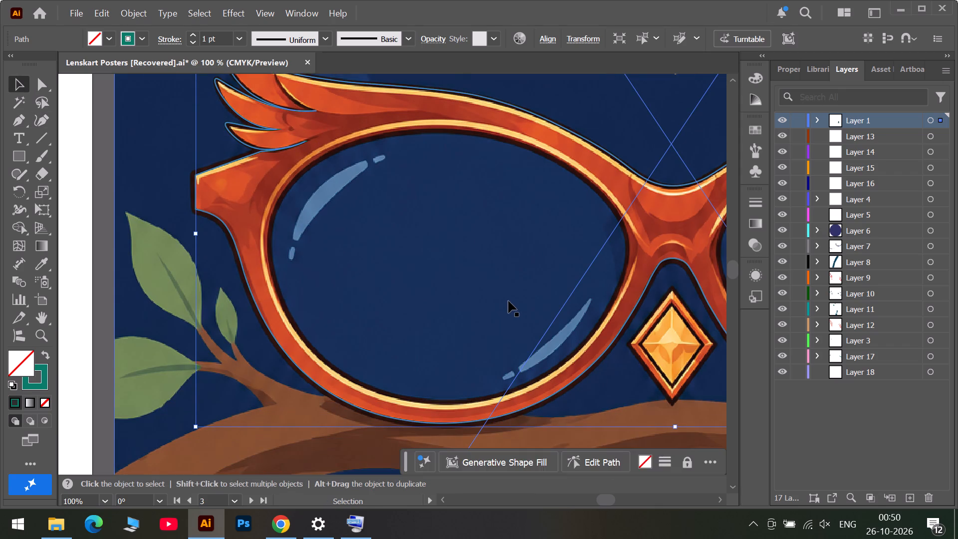
pyautogui.scroll(-7, 514, 300)
pyautogui.scroll(6, 633, 261)
pyautogui.scroll(6, 645, 188)
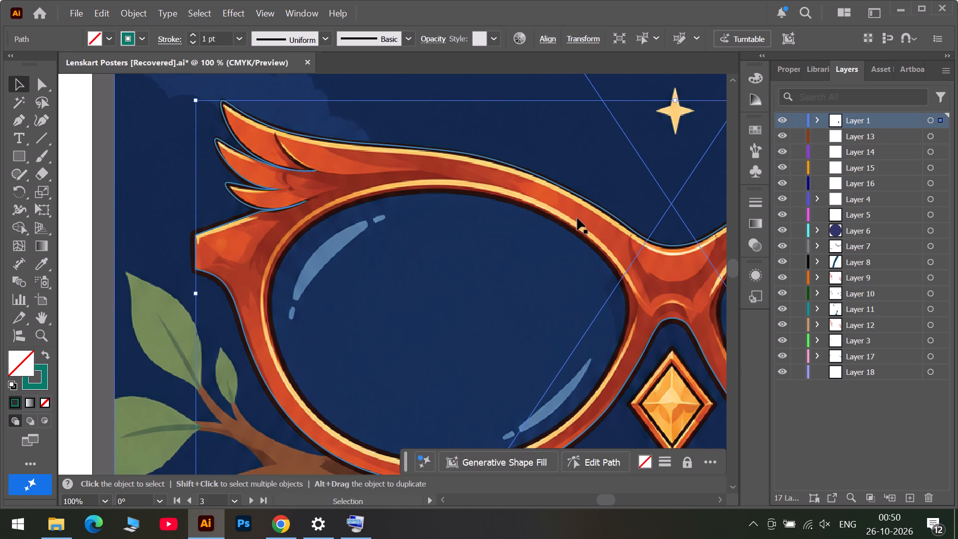
pyautogui.keyDown('alt'); pyautogui.scroll(4, 577, 218); pyautogui.keyUp('alt')
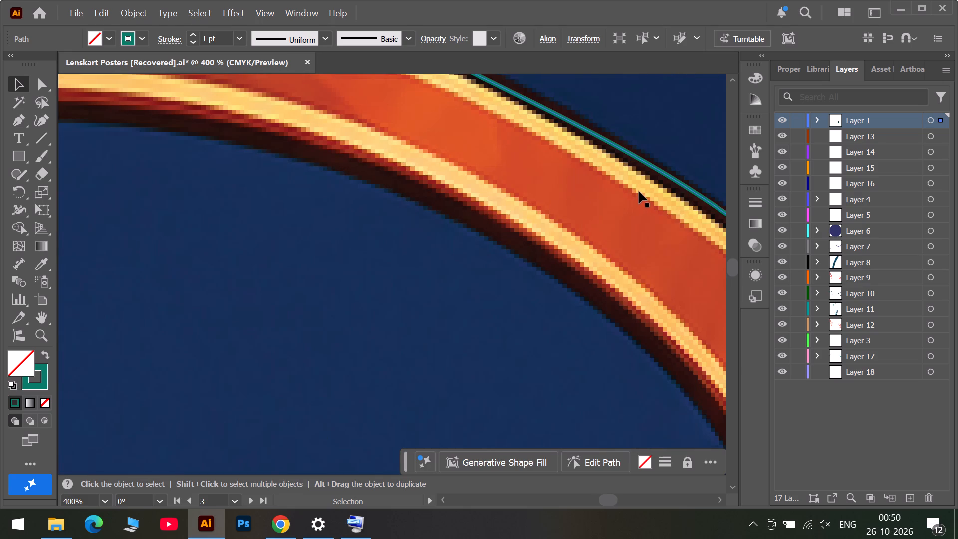
pyautogui.keyDown('alt'); pyautogui.scroll(-3, 639, 191); pyautogui.keyUp('alt')
pyautogui.scroll(4, 363, 117)
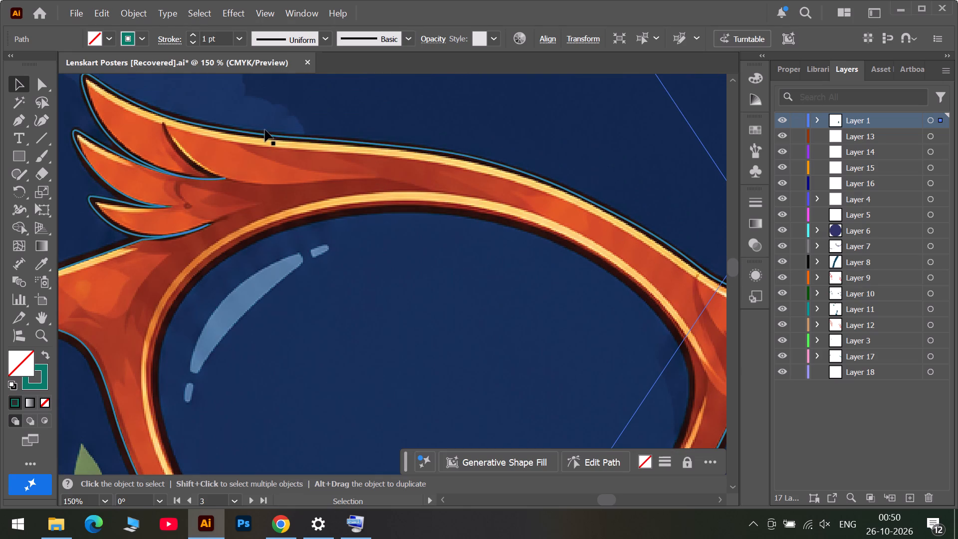
# With the Curvature tool, delete the surplus anchor on the frame's upper edge just past the left wing's feathers.
pyautogui.click(258, 135)
pyautogui.click(44, 118)
pyautogui.scroll(4, 277, 142)
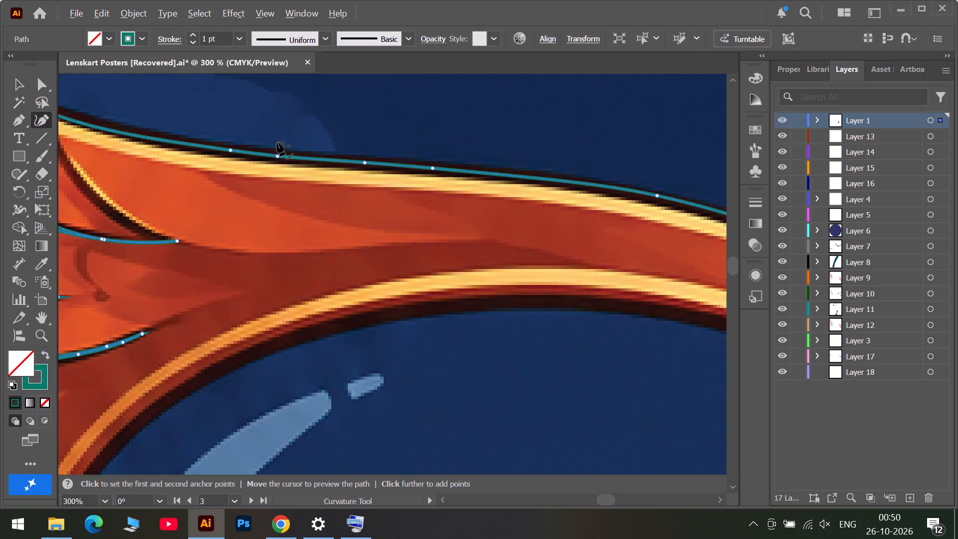
pyautogui.click(211, 152)
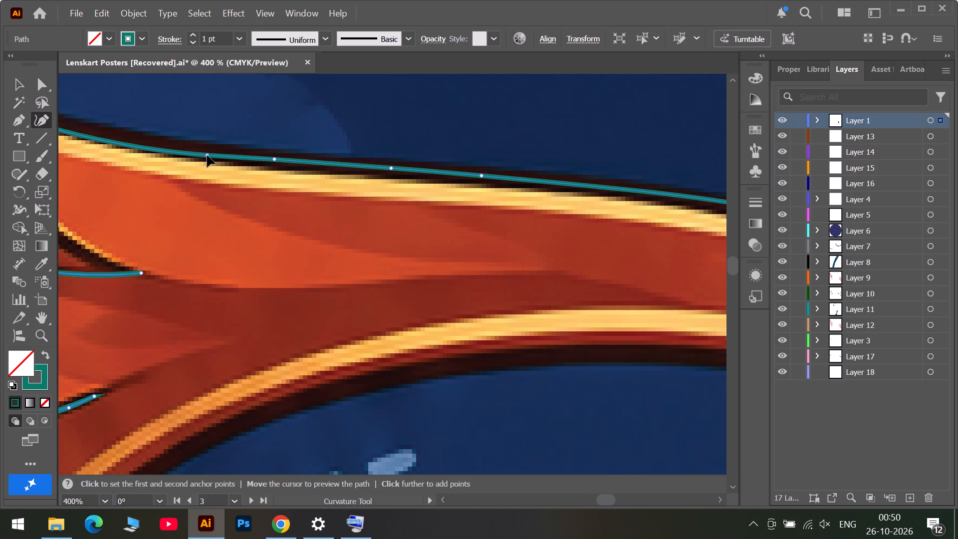
pyautogui.click(275, 161)
pyautogui.press('Delete')
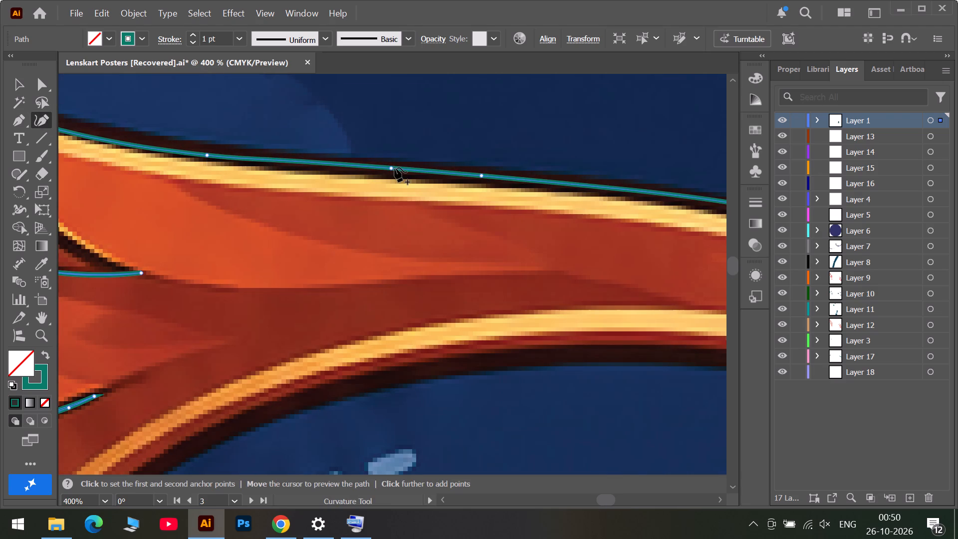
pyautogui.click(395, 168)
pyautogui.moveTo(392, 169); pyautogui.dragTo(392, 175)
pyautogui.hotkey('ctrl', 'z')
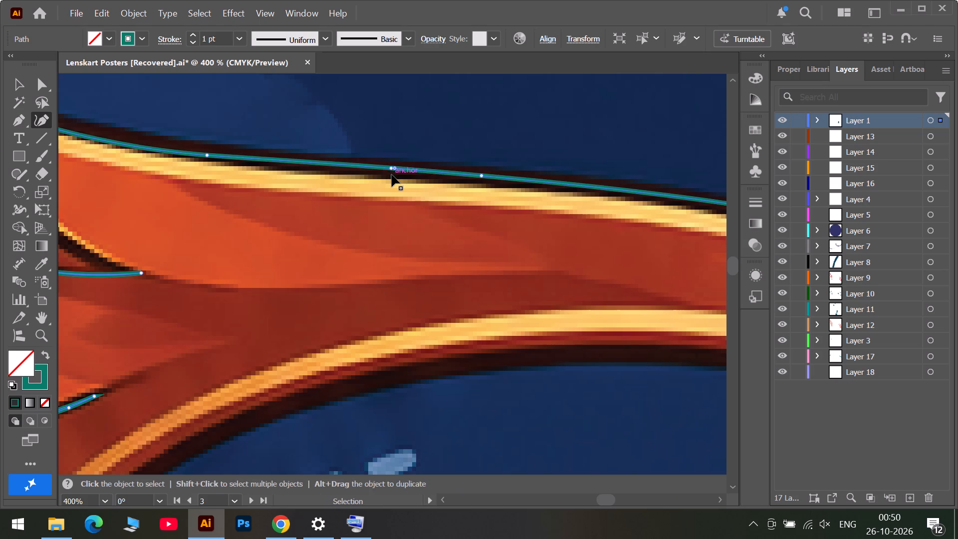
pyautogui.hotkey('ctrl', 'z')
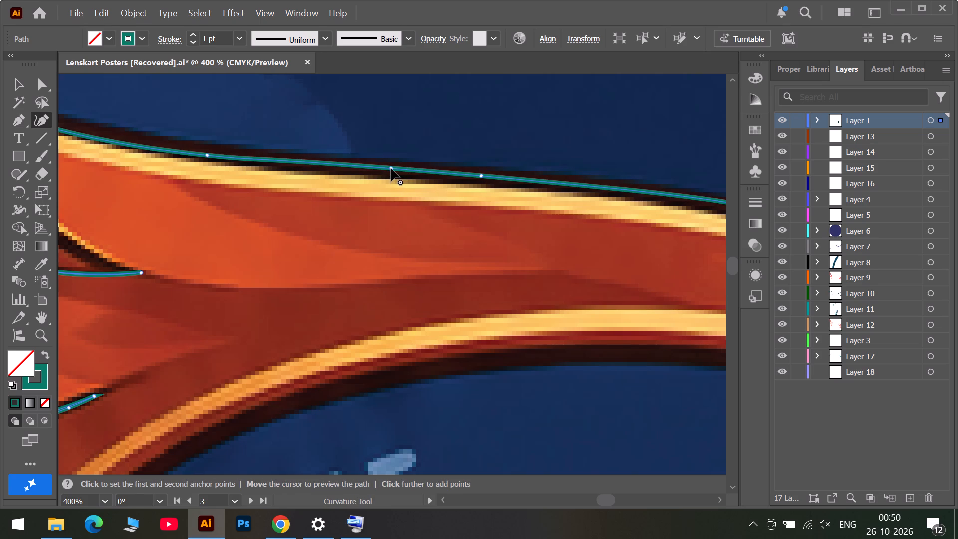
# Shift three anchors along the left lens's upper rim inward and toward the bridge, aligning the path with the gold edge.
pyautogui.moveTo(391, 169); pyautogui.dragTo(391, 173)
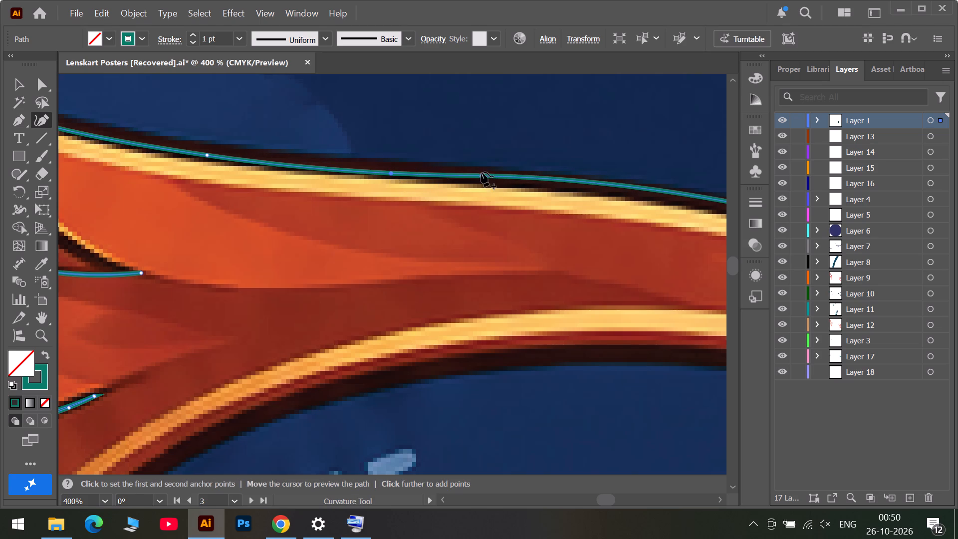
pyautogui.moveTo(482, 177); pyautogui.dragTo(591, 191)
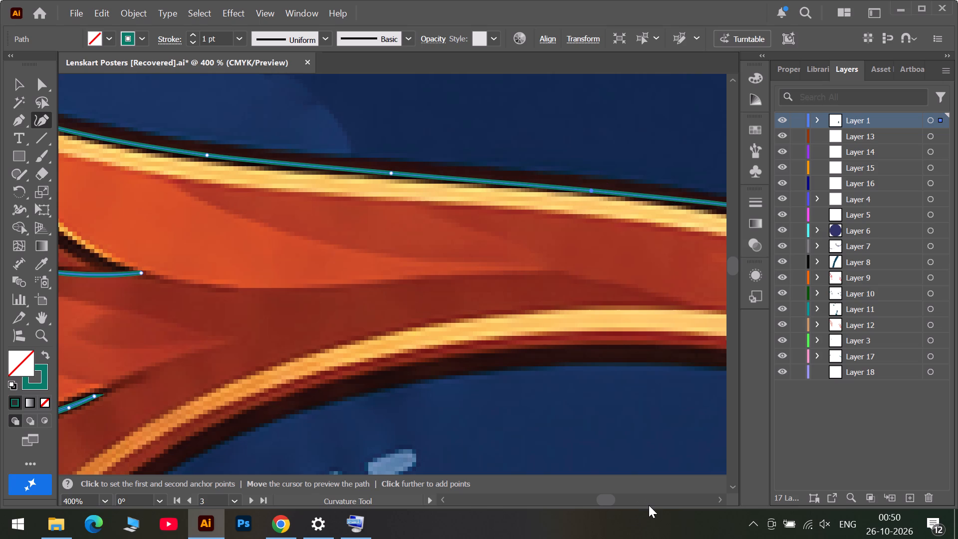
pyautogui.click(649, 505)
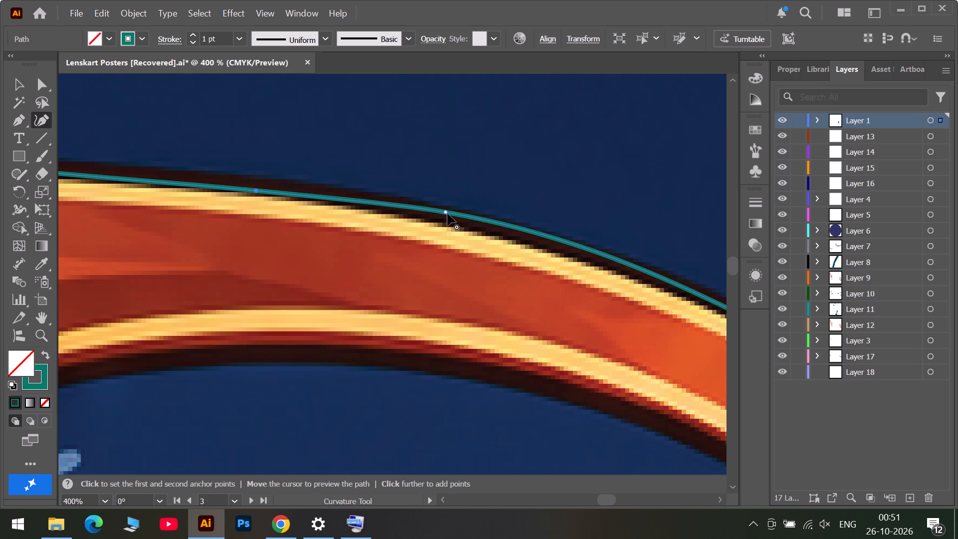
pyautogui.moveTo(448, 214); pyautogui.dragTo(479, 229)
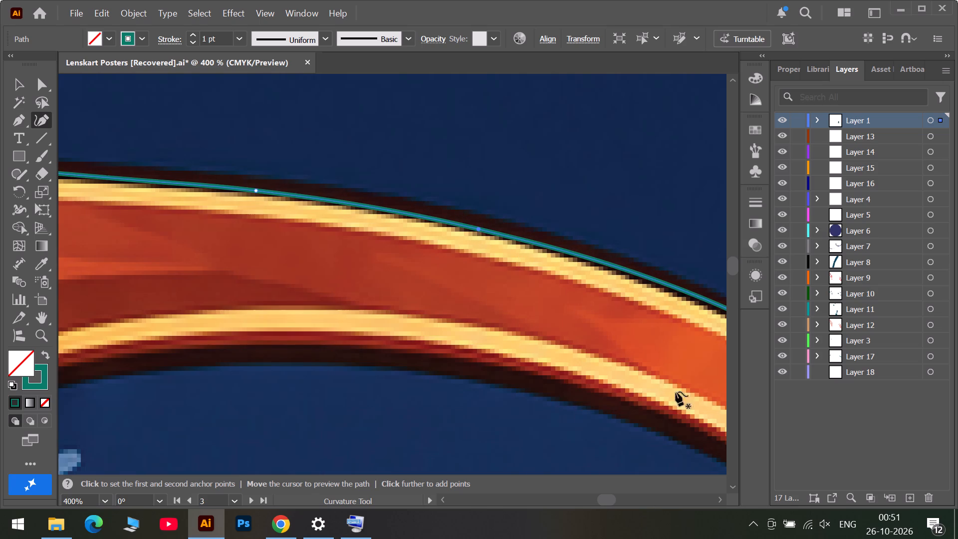
# Pull the anchors around the bridge's upper dip inward, from the left slope through the bottom to the right slope, against the gold edge.
pyautogui.click(671, 502)
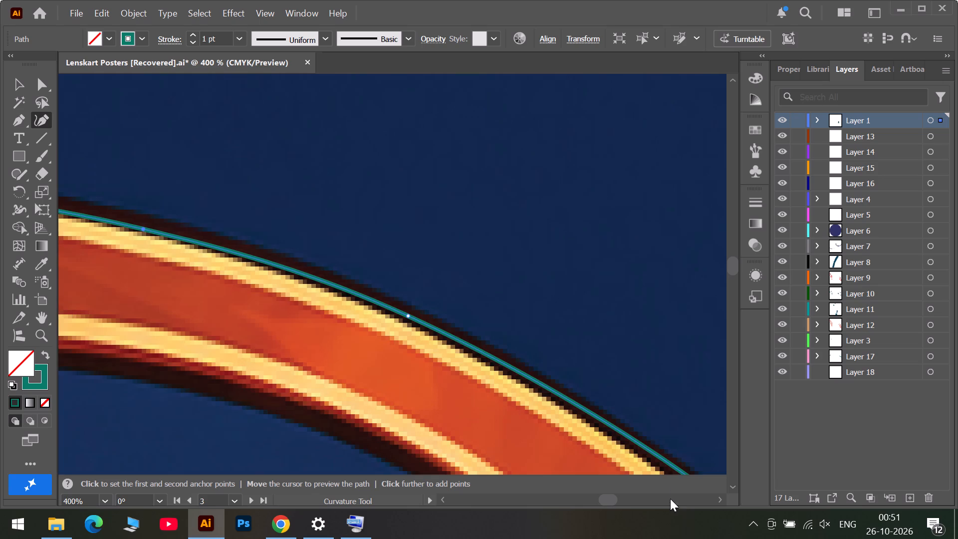
pyautogui.scroll(-6, 594, 423)
pyautogui.click(661, 501)
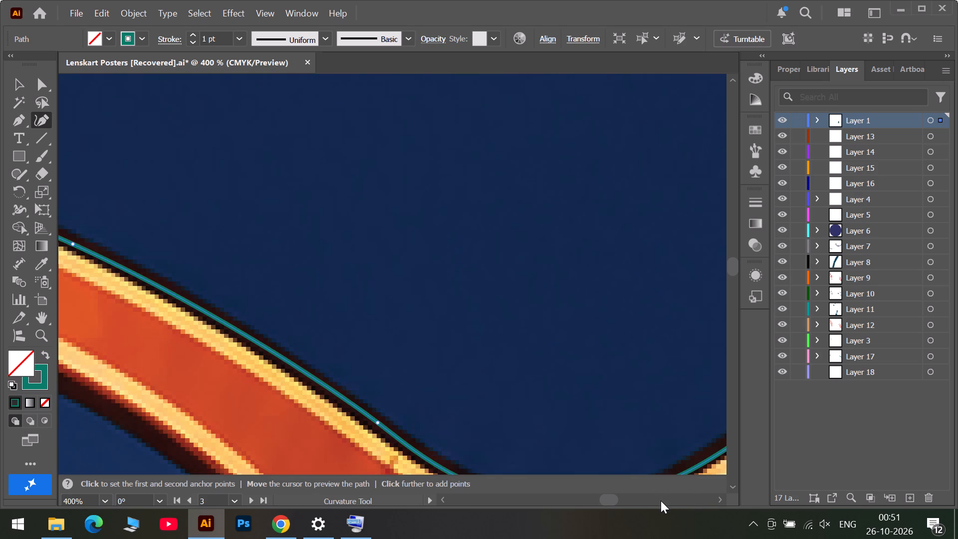
pyautogui.scroll(-4, 468, 448)
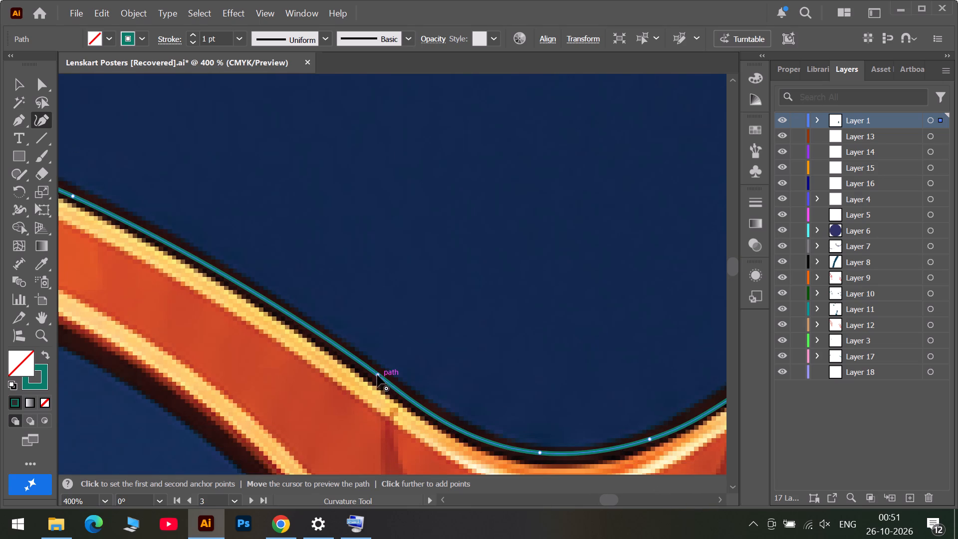
pyautogui.moveTo(377, 375); pyautogui.dragTo(373, 380)
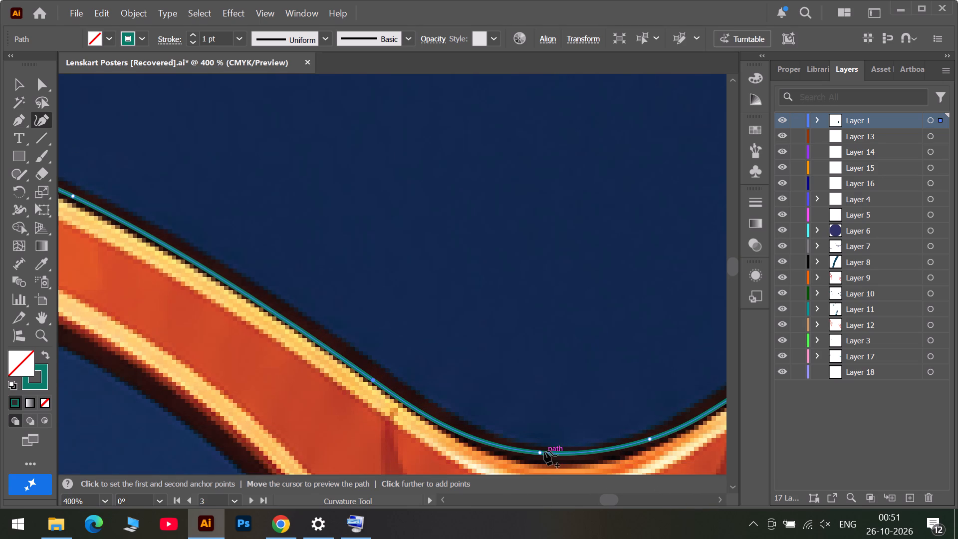
pyautogui.scroll(-3, 544, 453)
pyautogui.moveTo(541, 416); pyautogui.dragTo(543, 420)
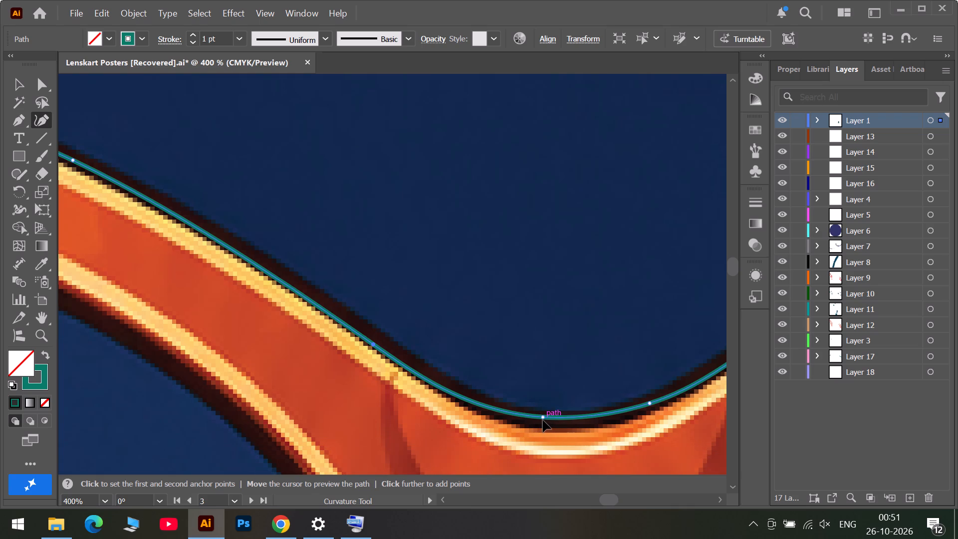
pyautogui.moveTo(543, 420); pyautogui.dragTo(544, 425)
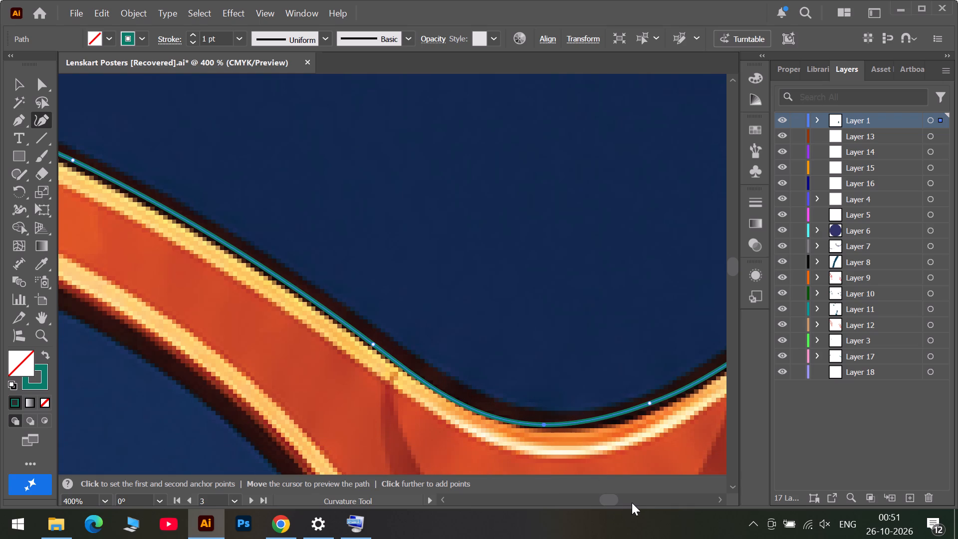
pyautogui.click(640, 501)
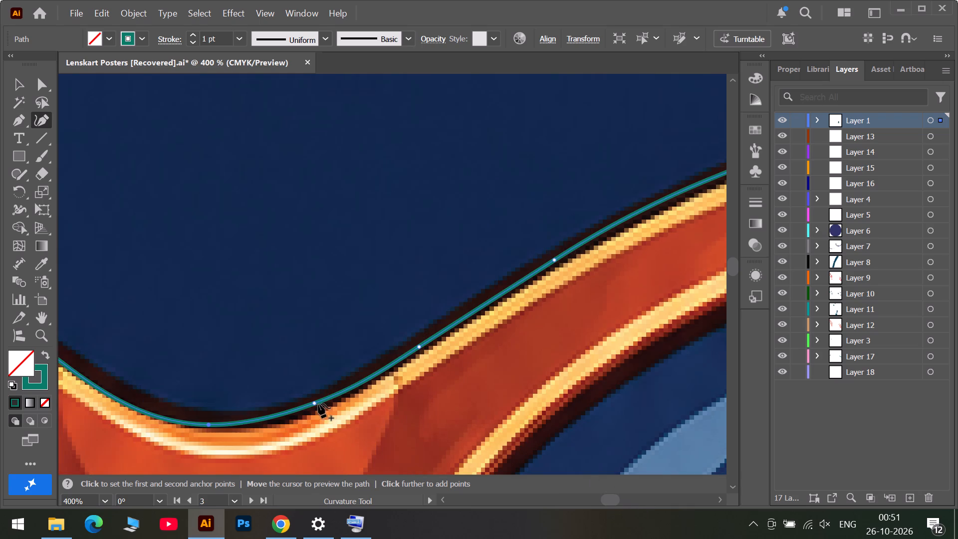
pyautogui.moveTo(316, 402); pyautogui.dragTo(294, 417)
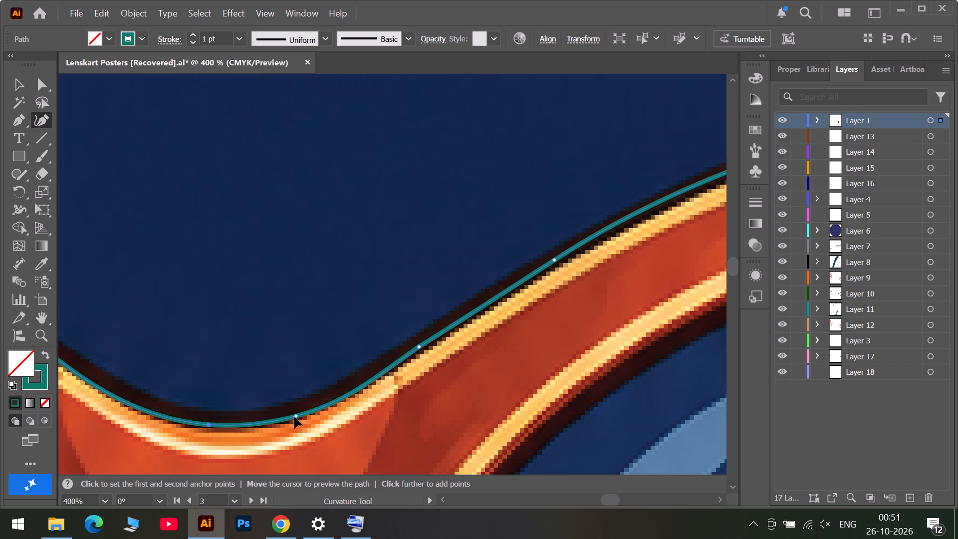
pyautogui.moveTo(294, 417); pyautogui.dragTo(293, 418)
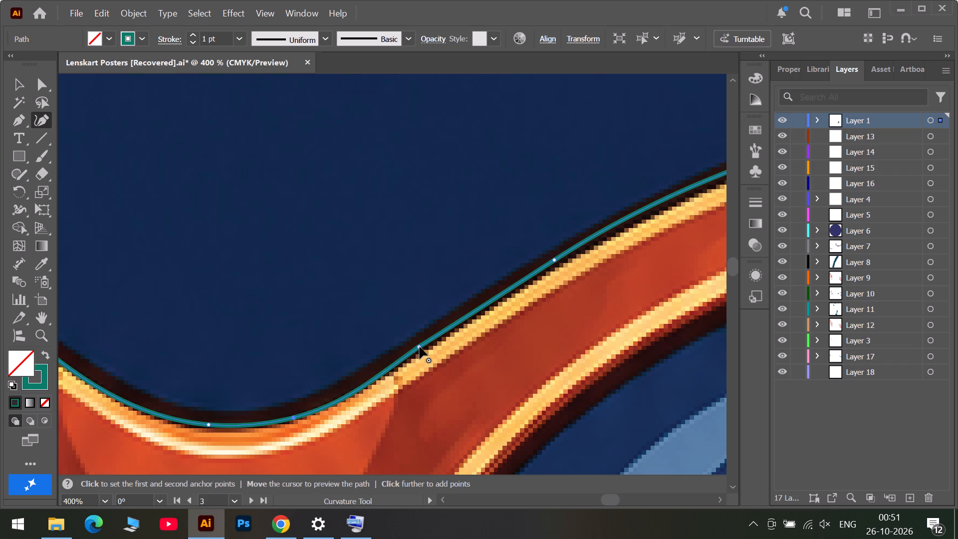
pyautogui.click(420, 347)
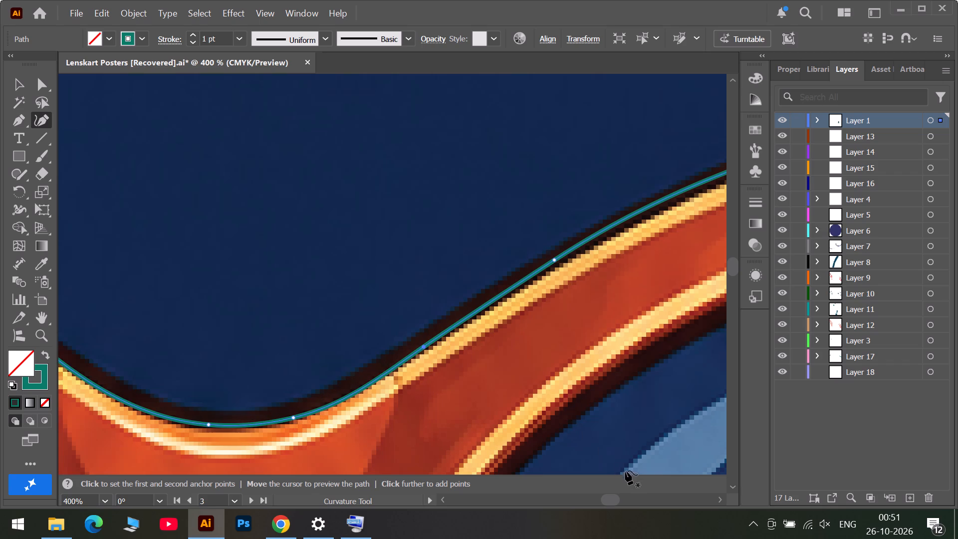
# Nudge three anchors along the right lens's upper rim inward so the path follows the gold edge toward the right wing.
pyautogui.click(639, 500)
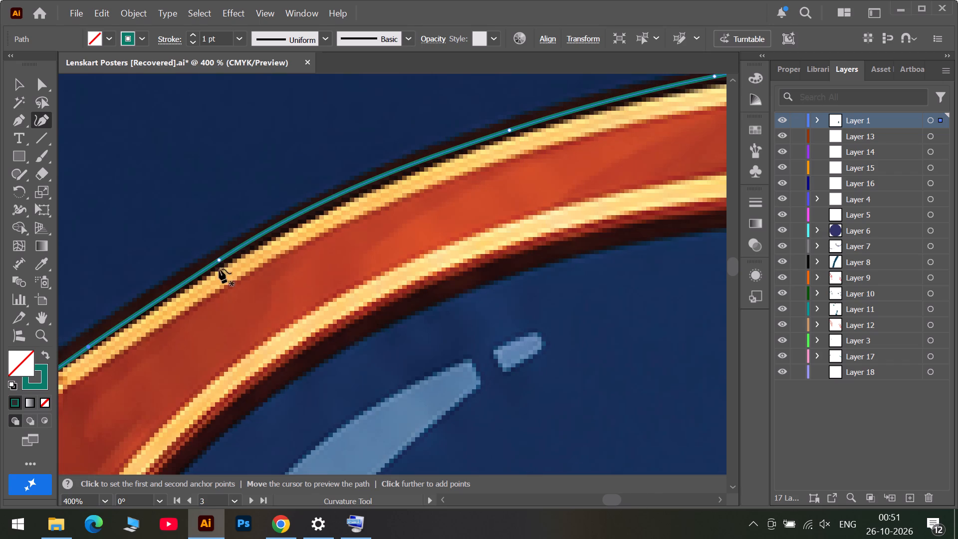
pyautogui.moveTo(218, 260); pyautogui.dragTo(230, 259)
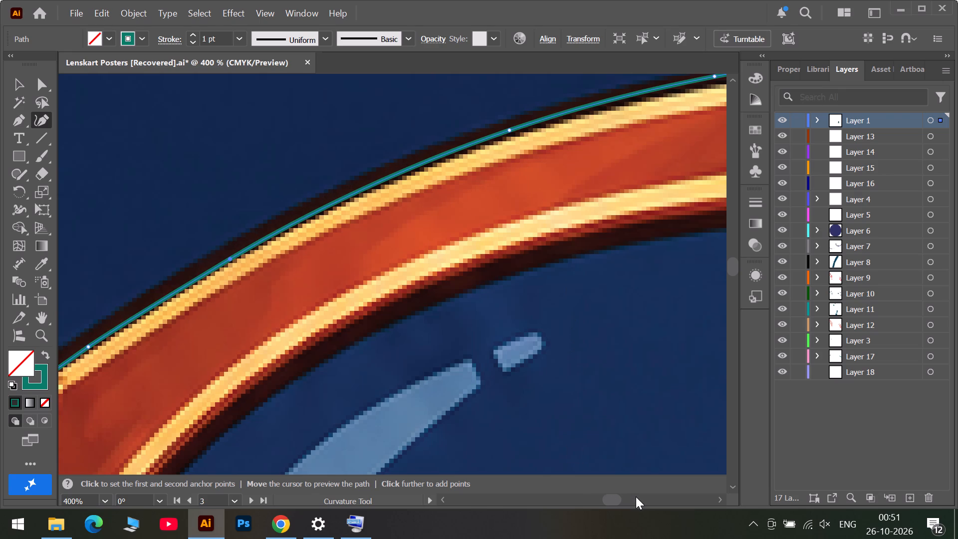
pyautogui.click(636, 497)
pyautogui.scroll(5, 479, 302)
pyautogui.scroll(1, 372, 149)
pyautogui.moveTo(380, 147); pyautogui.dragTo(381, 152)
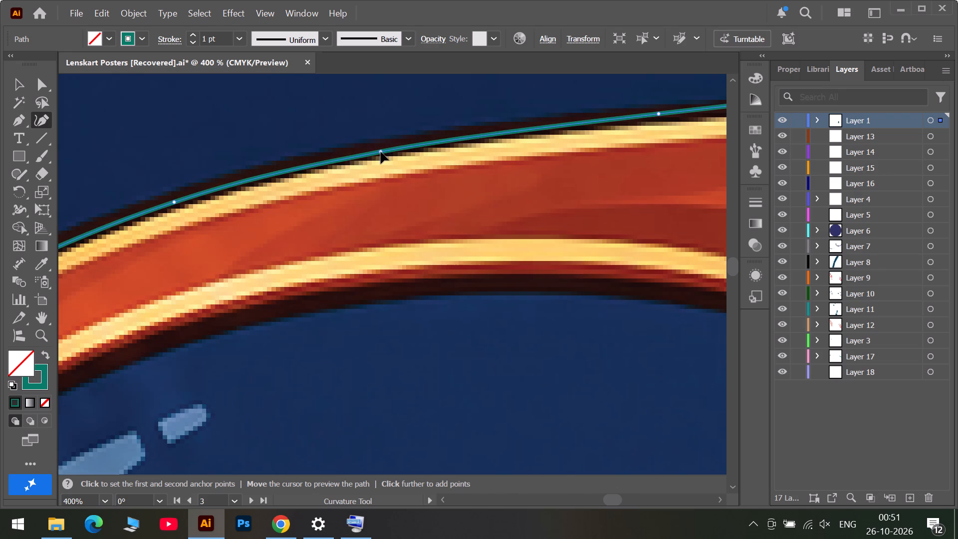
pyautogui.moveTo(381, 152); pyautogui.dragTo(380, 153)
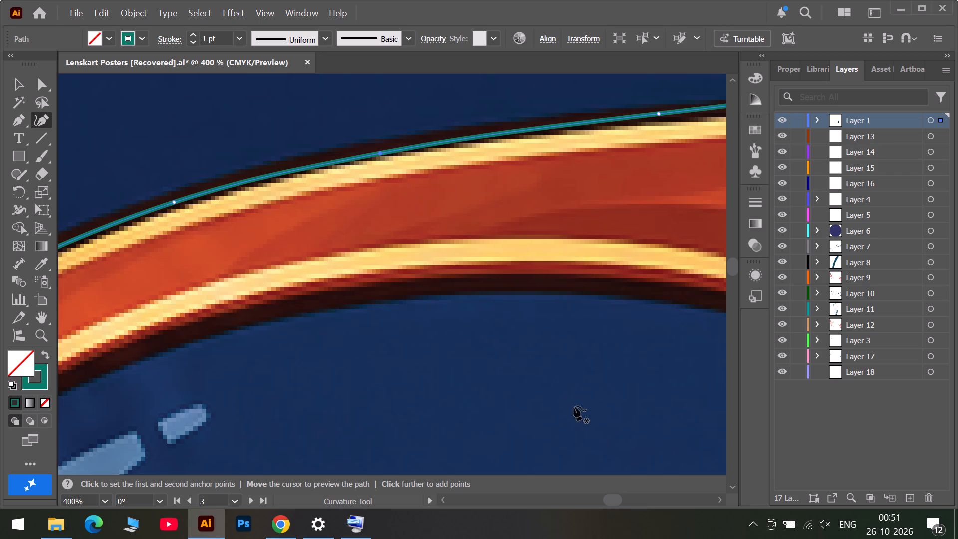
pyautogui.click(661, 500)
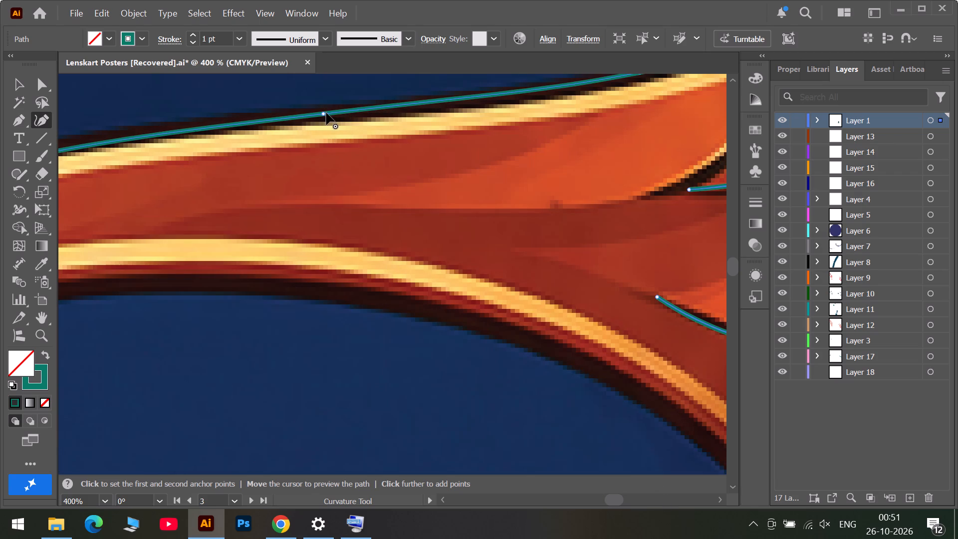
pyautogui.moveTo(322, 115); pyautogui.dragTo(327, 117)
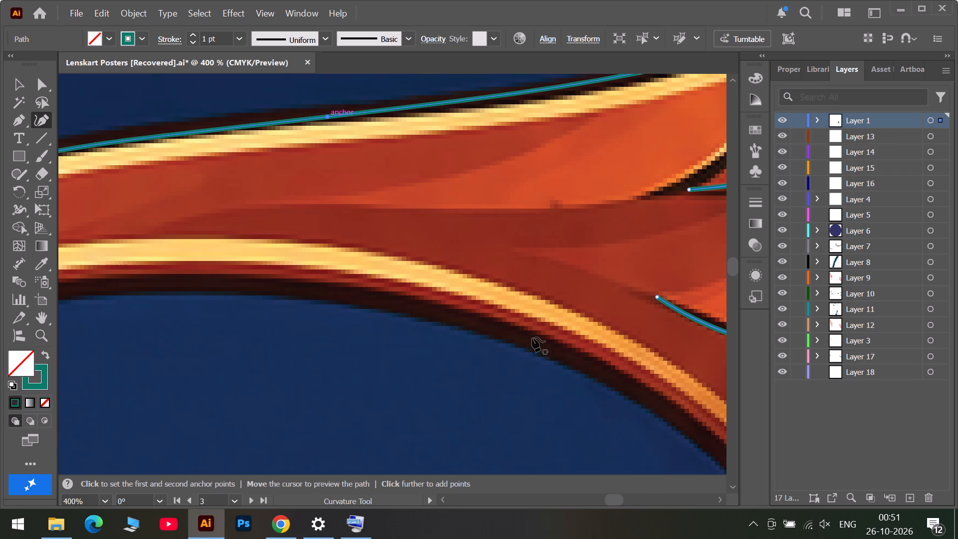
# Nudge the two anchors on the upper edge of the right wing's top feather inward so the outline follows the gold edge.
pyautogui.click(637, 498)
pyautogui.scroll(5, 306, 191)
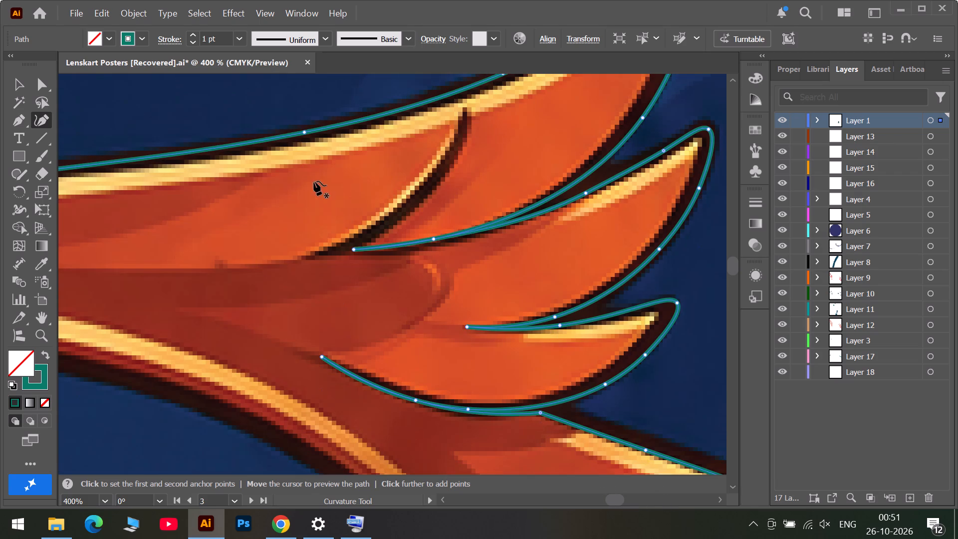
pyautogui.scroll(4, 303, 157)
pyautogui.moveTo(304, 180); pyautogui.dragTo(305, 186)
pyautogui.scroll(5, 449, 143)
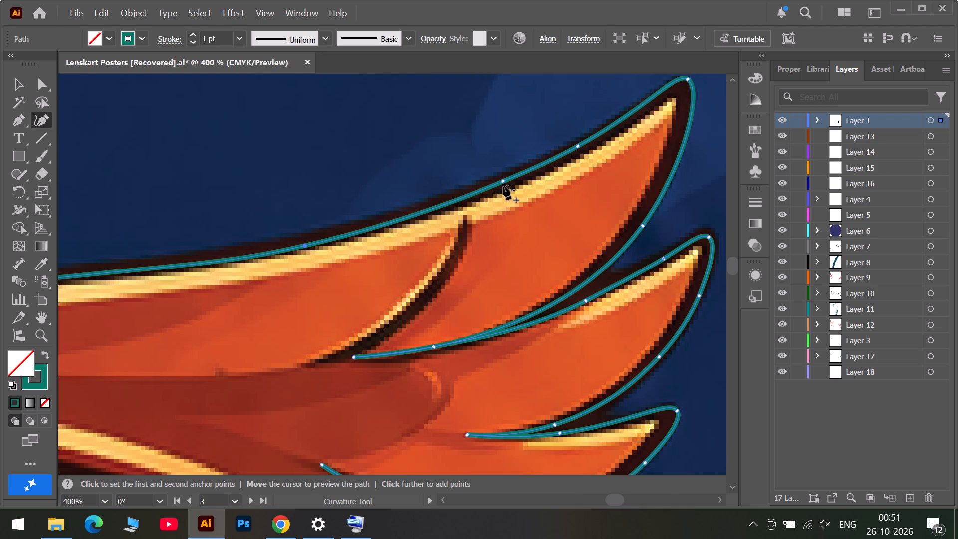
pyautogui.moveTo(504, 181); pyautogui.dragTo(503, 186)
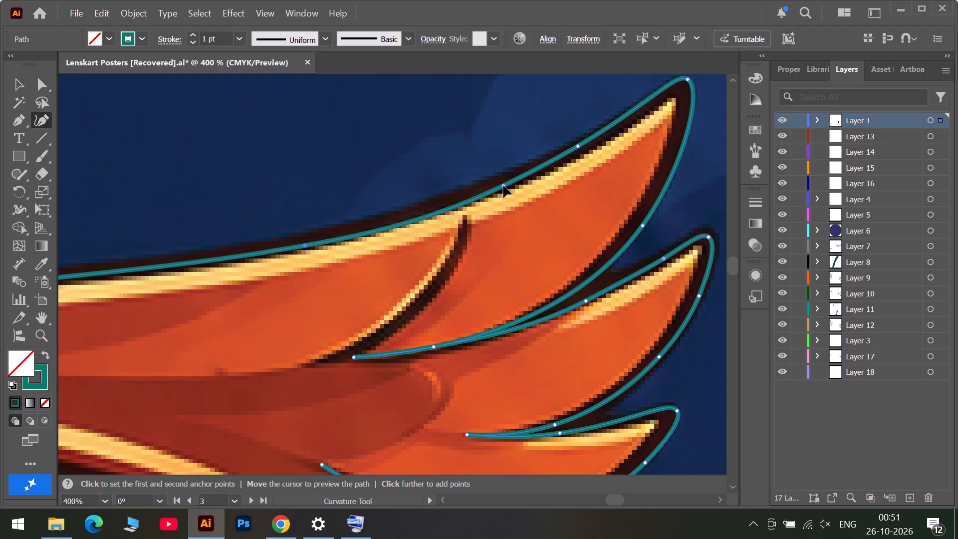
pyautogui.moveTo(503, 186); pyautogui.dragTo(497, 186)
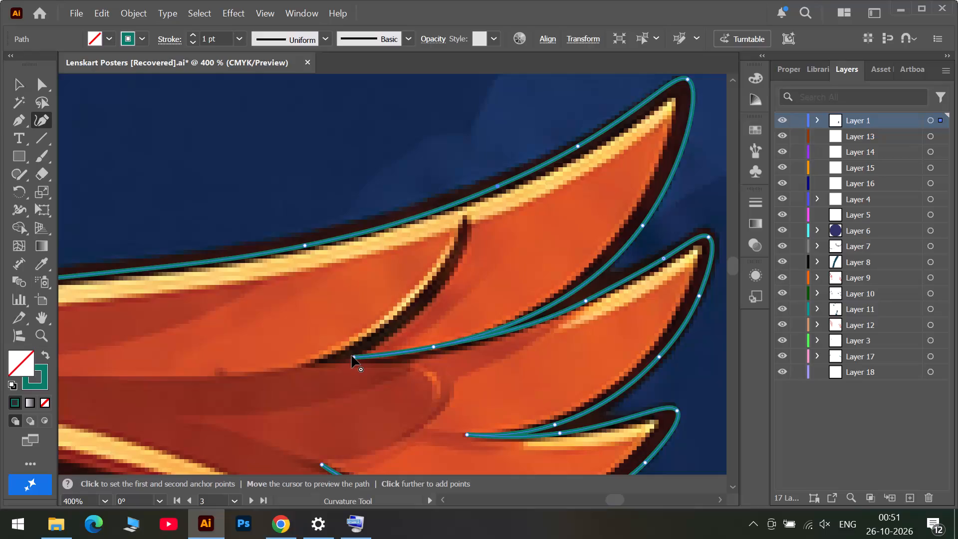
# With the Curvature tool, trace the outer edge of the dark crease inside the right wing's top feather, fitting its middle and lower anchors.
pyautogui.click(466, 216)
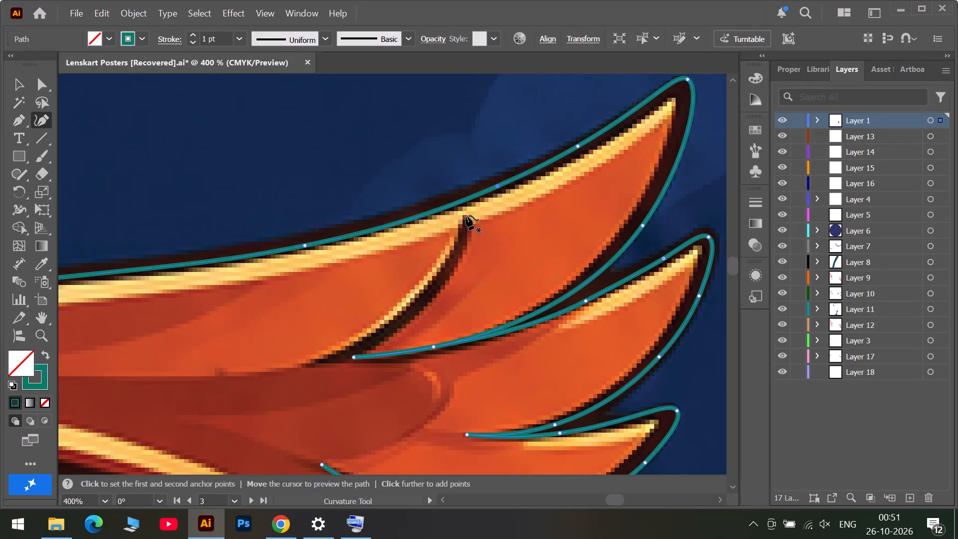
pyautogui.click(438, 279)
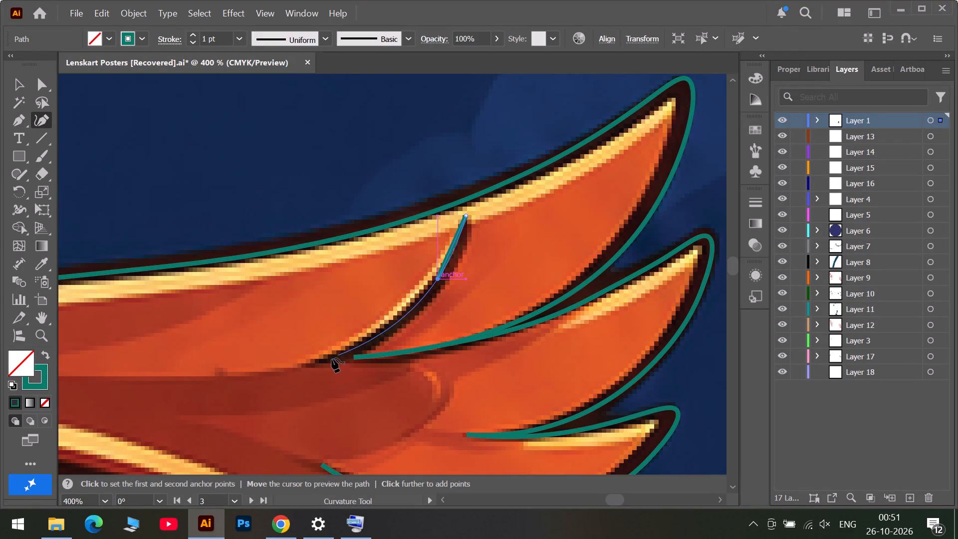
pyautogui.click(314, 362)
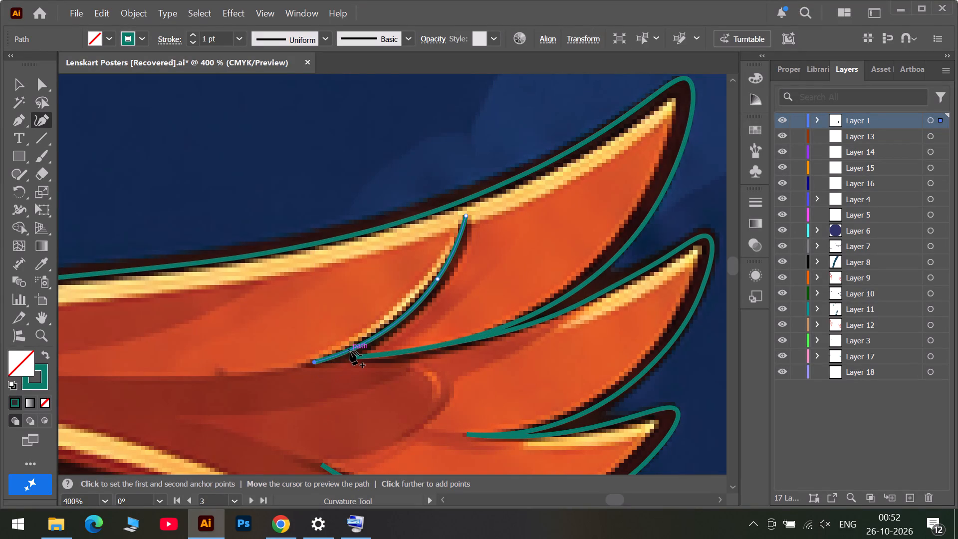
pyautogui.moveTo(350, 350); pyautogui.dragTo(351, 357)
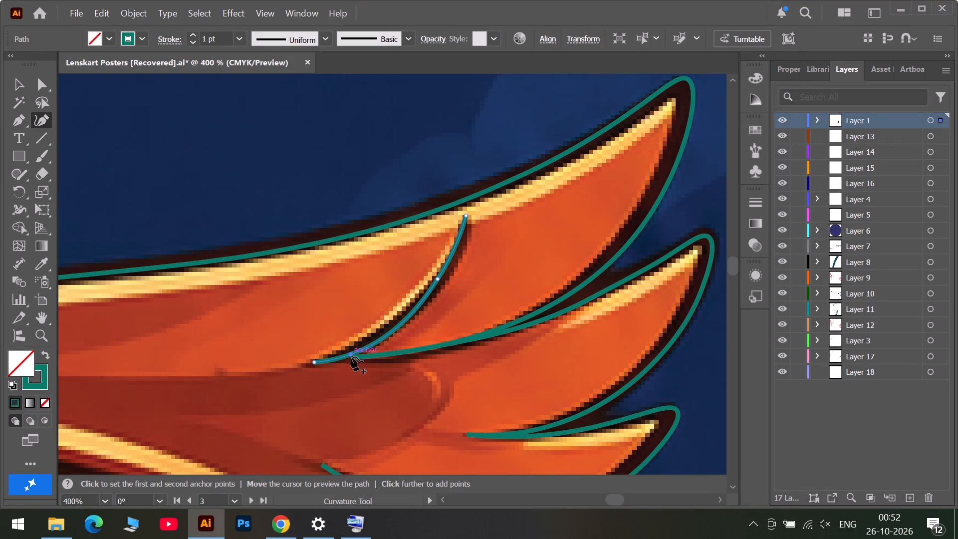
pyautogui.moveTo(351, 357); pyautogui.dragTo(351, 358)
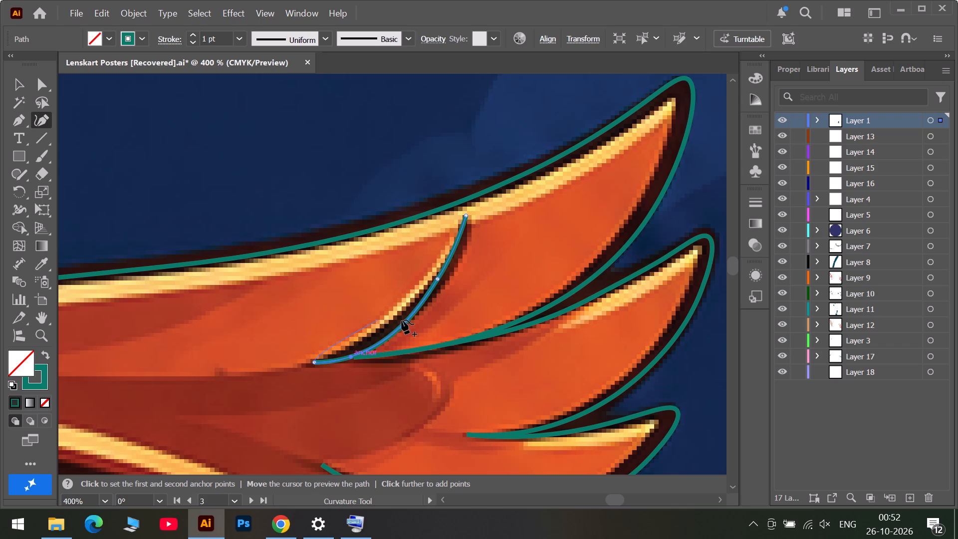
pyautogui.moveTo(439, 276); pyautogui.dragTo(443, 278)
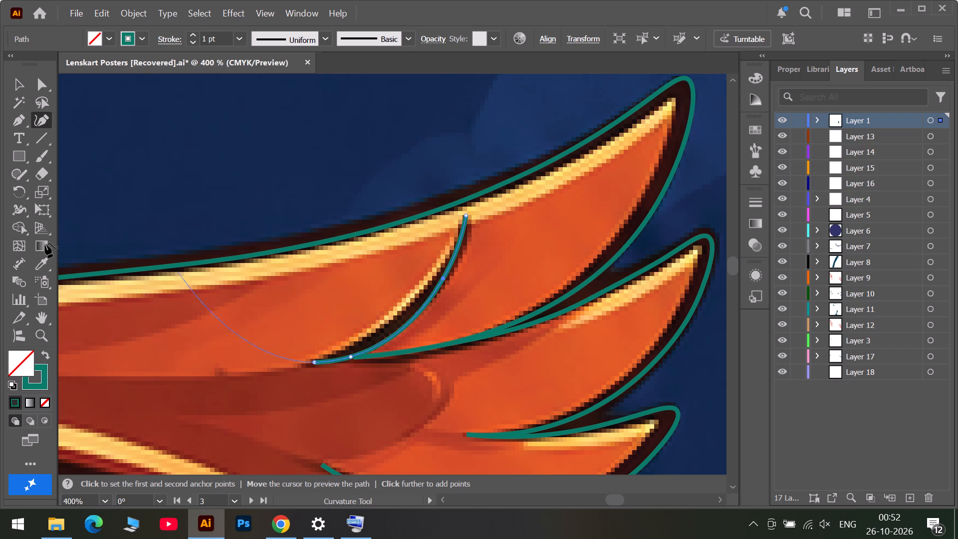
# Trace back from the crease's lower tip along its gold-edged side and close the shape at the upper tip.
pyautogui.click(361, 340)
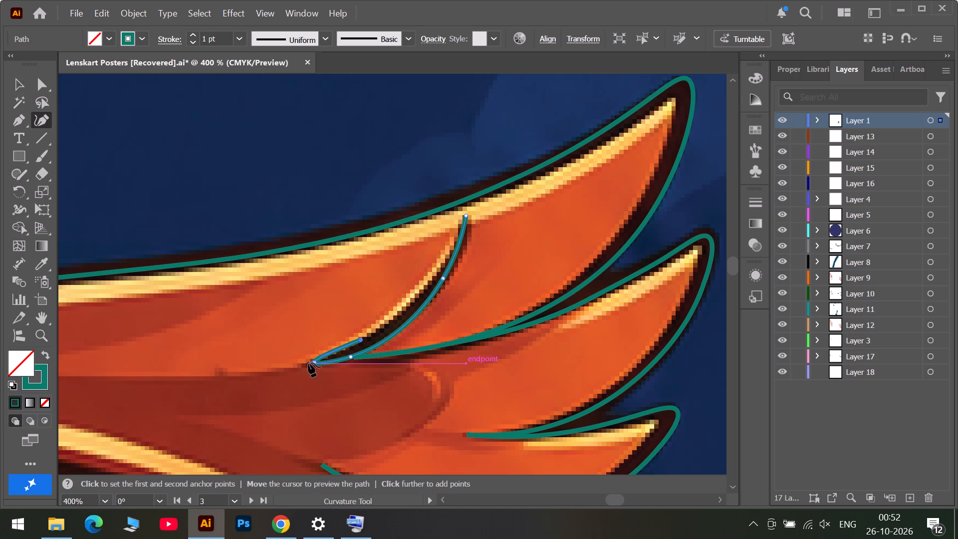
pyautogui.doubleClick(312, 363)
pyautogui.click(312, 363)
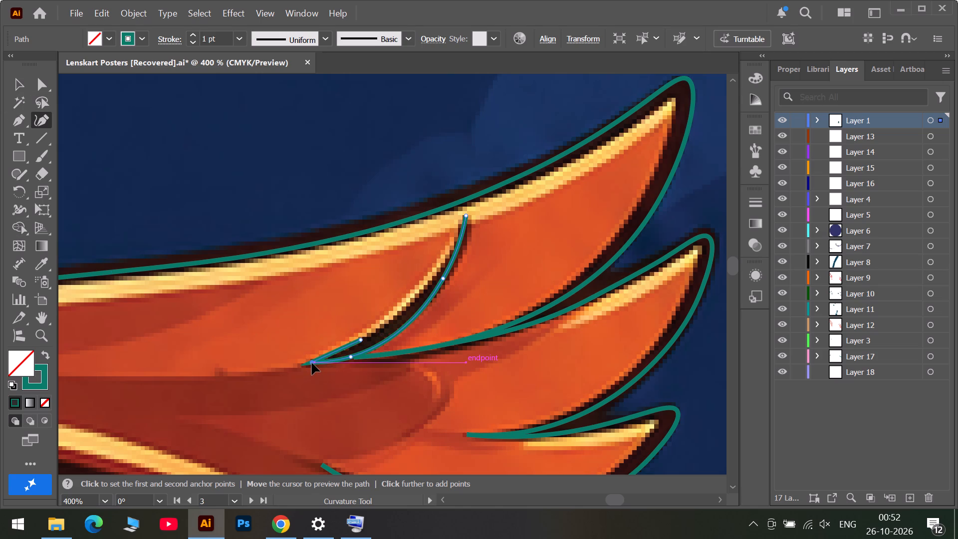
pyautogui.click(409, 301)
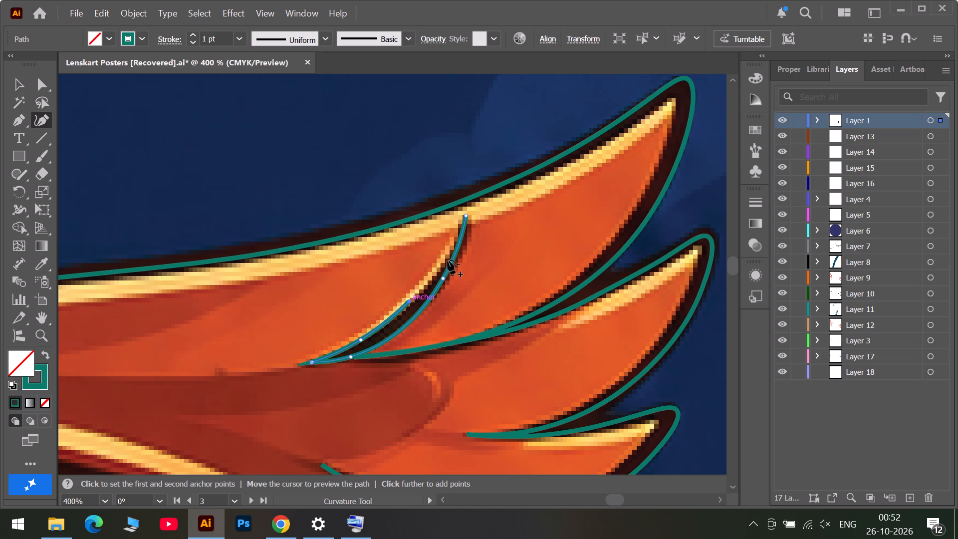
pyautogui.doubleClick(468, 216)
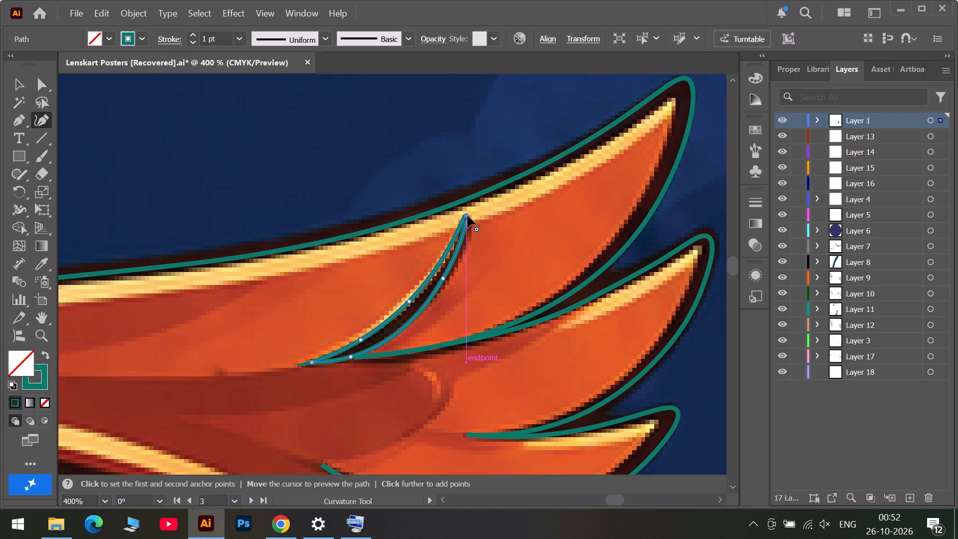
# Refine the crease shape by adding an anchor near its top, lowering the upper tip, and adjusting the mid-side anchors to the dark area.
pyautogui.moveTo(443, 275); pyautogui.dragTo(443, 278)
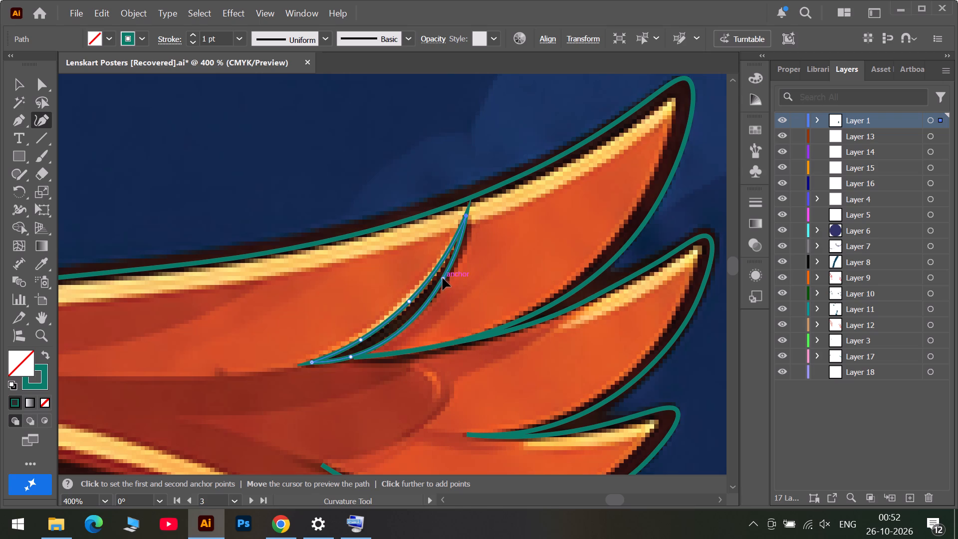
pyautogui.moveTo(443, 278); pyautogui.dragTo(423, 305)
pyautogui.moveTo(458, 250); pyautogui.dragTo(456, 261)
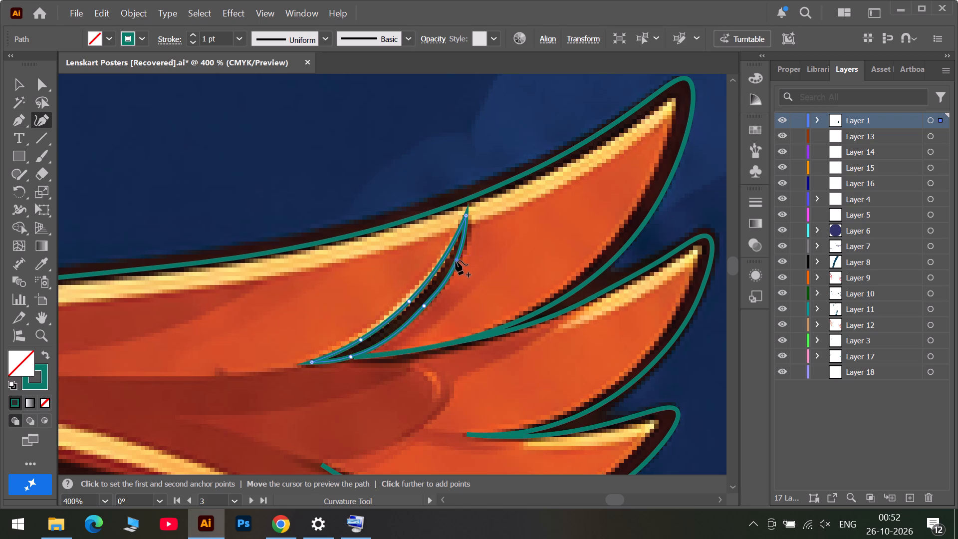
pyautogui.moveTo(456, 261); pyautogui.dragTo(455, 262)
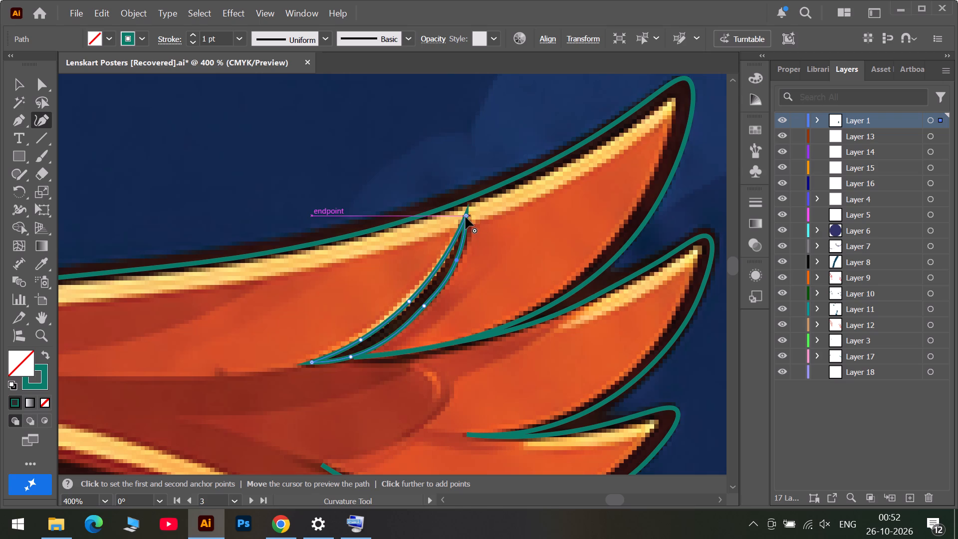
pyautogui.moveTo(466, 217); pyautogui.dragTo(465, 228)
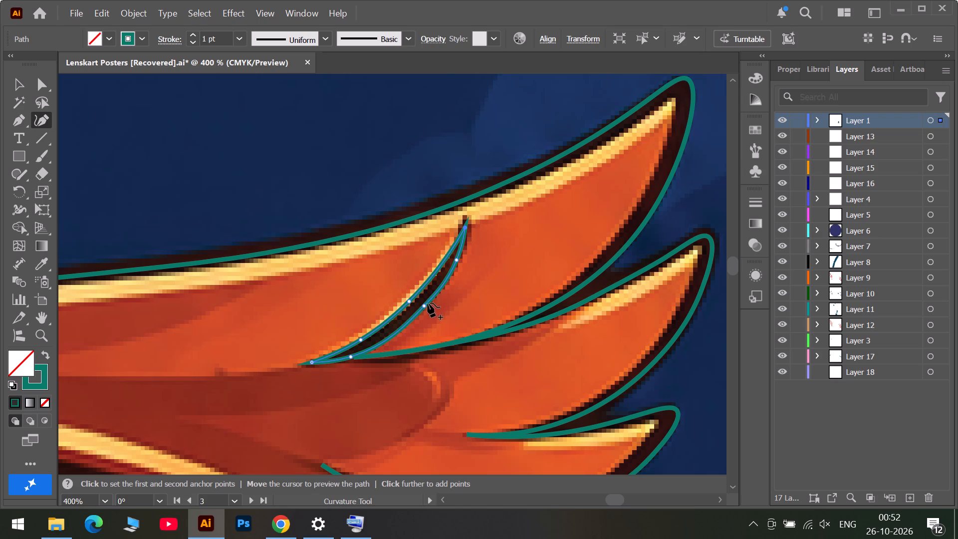
pyautogui.moveTo(423, 307); pyautogui.dragTo(423, 313)
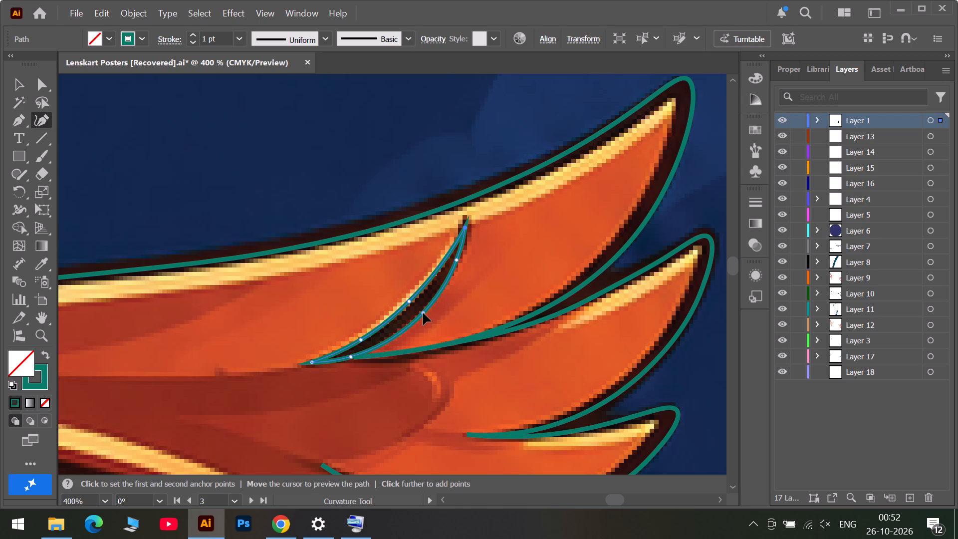
pyautogui.moveTo(423, 313); pyautogui.dragTo(424, 313)
pyautogui.click(410, 302)
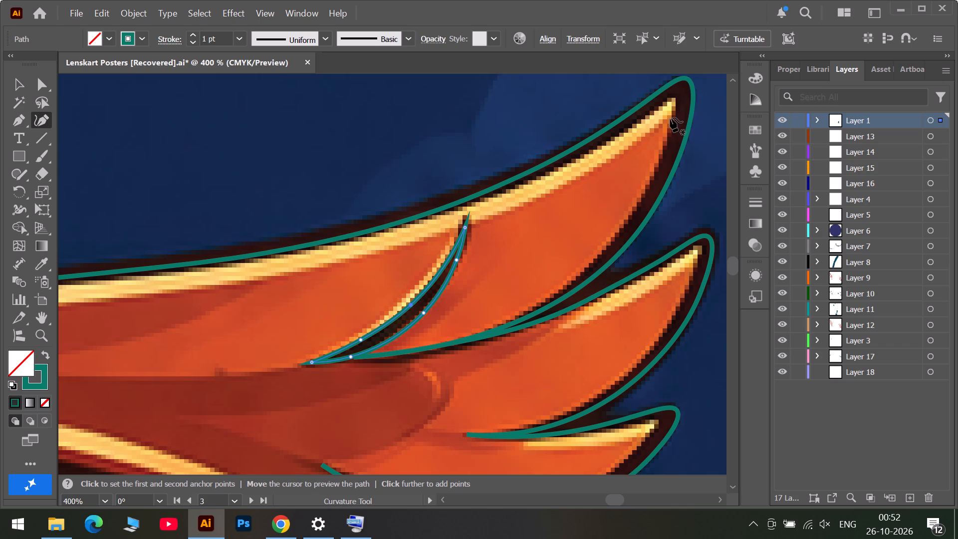
# Start a new Curvature path at the top feather's tip and trace the gold band's inner edge along the right wing toward the lens.
pyautogui.scroll(3, 666, 122)
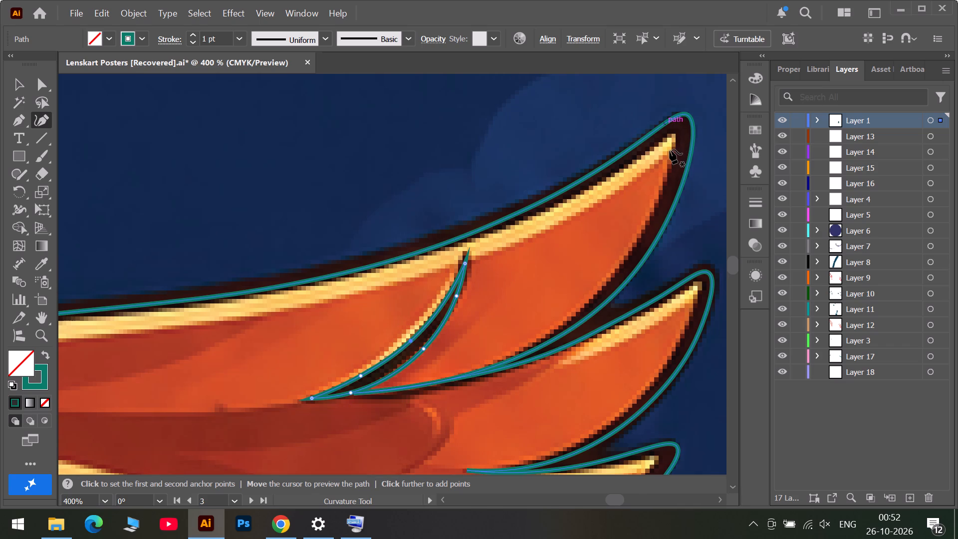
pyautogui.click(670, 150)
pyautogui.click(593, 202)
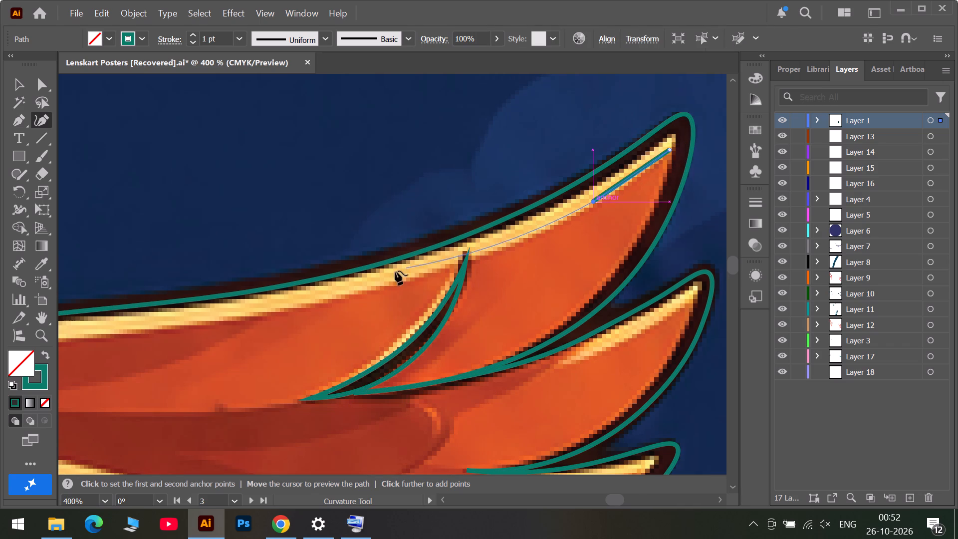
pyautogui.click(380, 285)
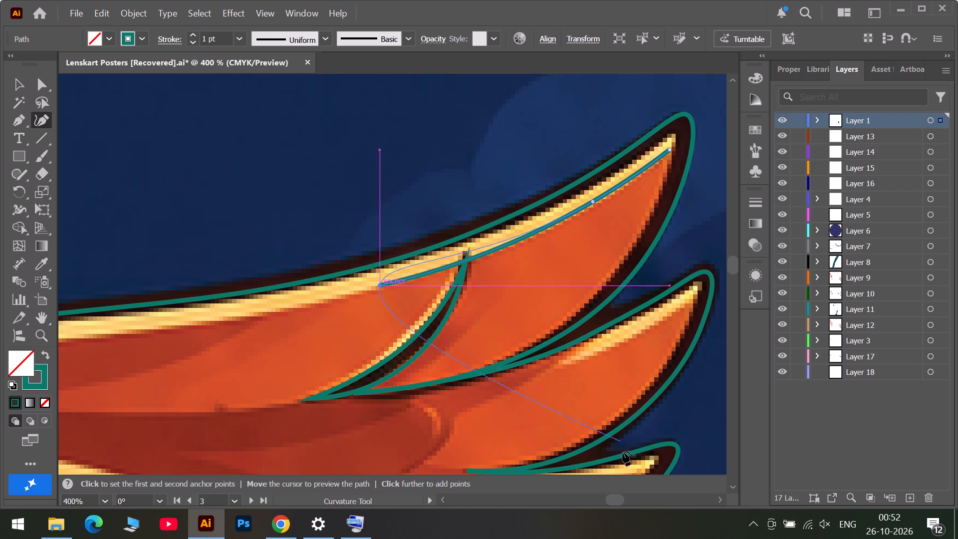
pyautogui.click(592, 500)
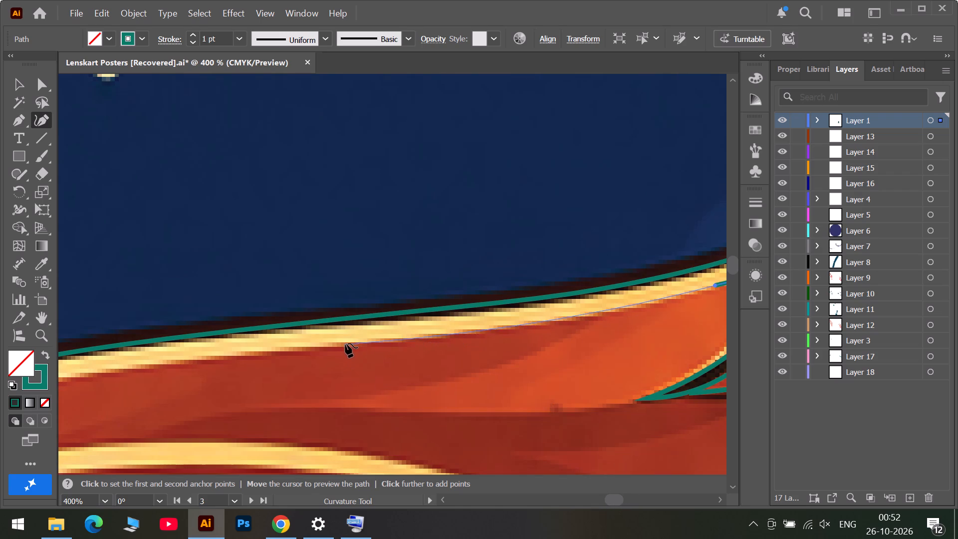
pyautogui.click(431, 335)
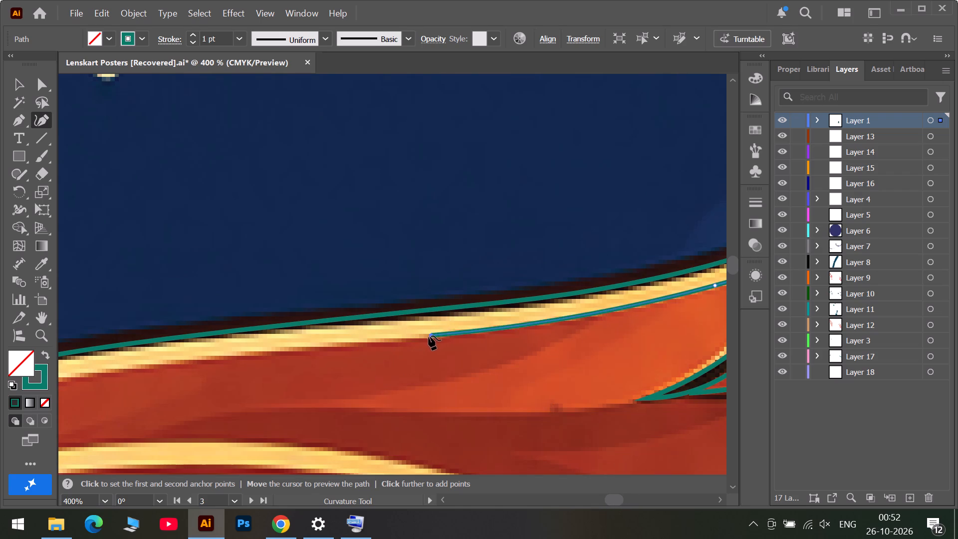
pyautogui.click(183, 361)
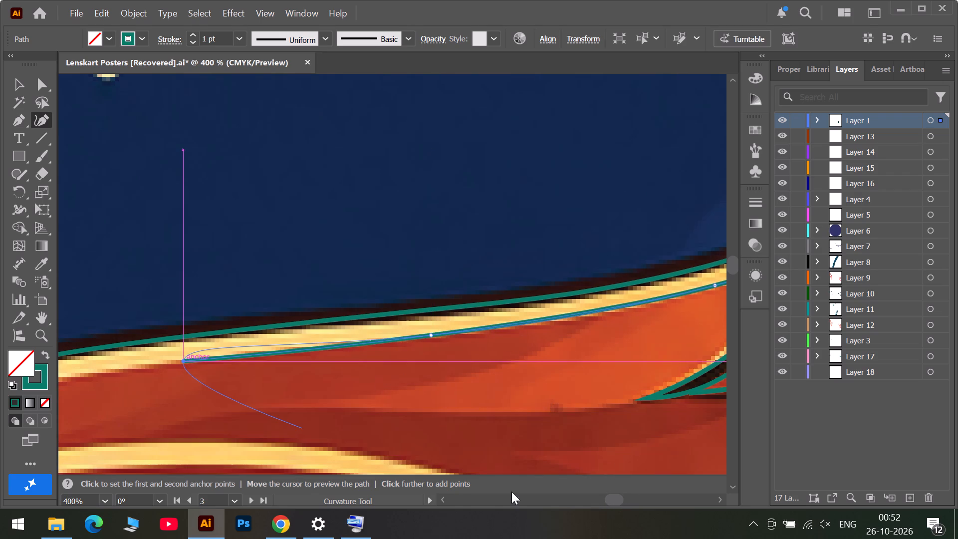
# Continue the path along the gold band's inner edge over the right lens with three more anchors, nudging two anchors to fit the curve.
pyautogui.click(592, 500)
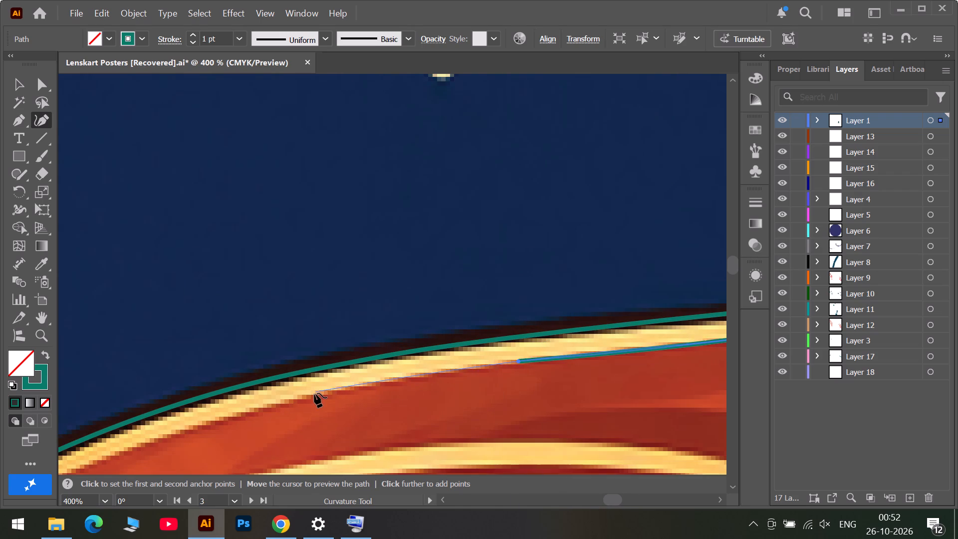
pyautogui.click(314, 394)
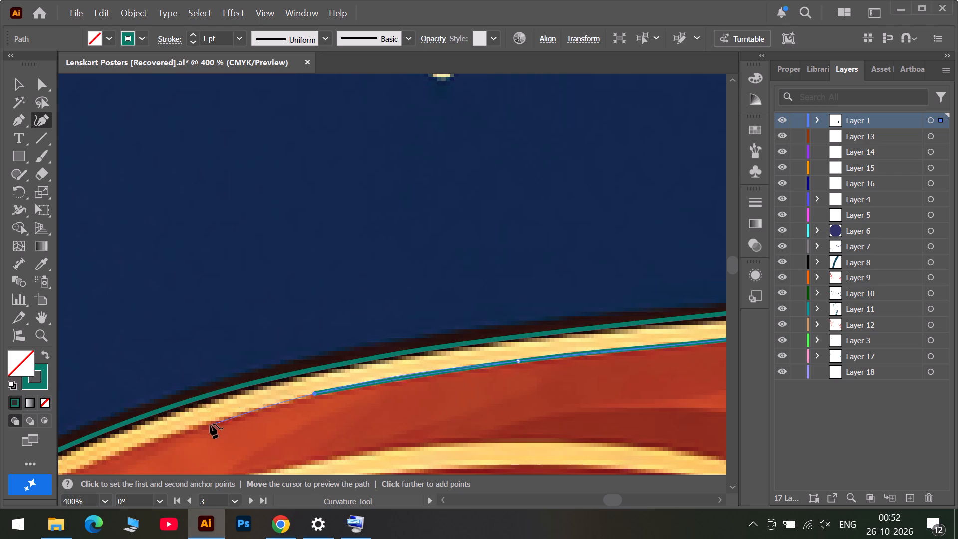
pyautogui.click(123, 450)
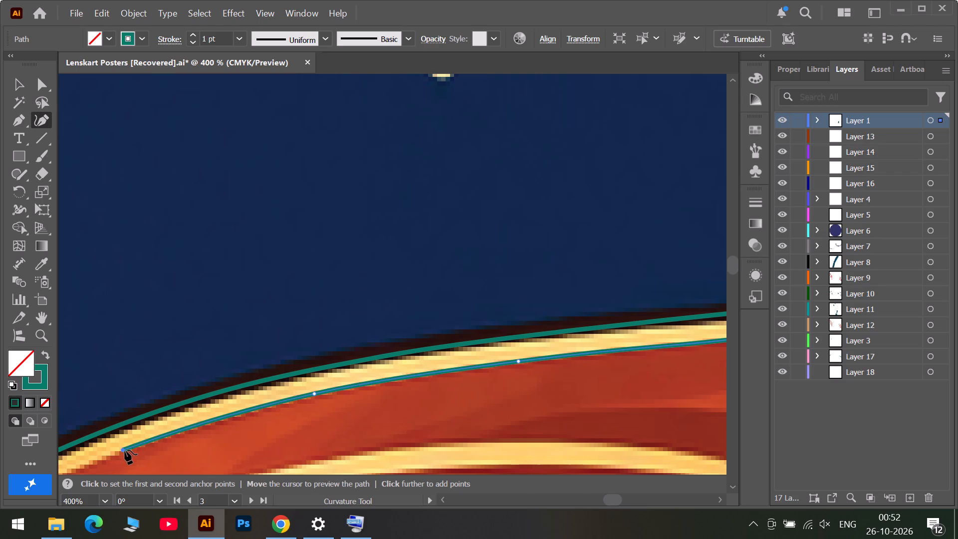
pyautogui.moveTo(315, 391); pyautogui.dragTo(309, 395)
pyautogui.click(587, 496)
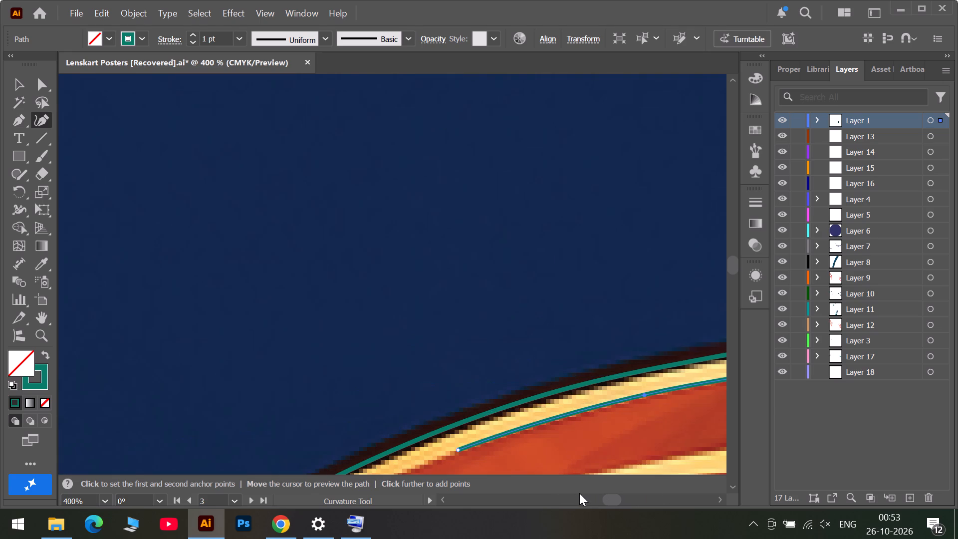
pyautogui.scroll(-7, 529, 465)
pyautogui.scroll(-5, 334, 408)
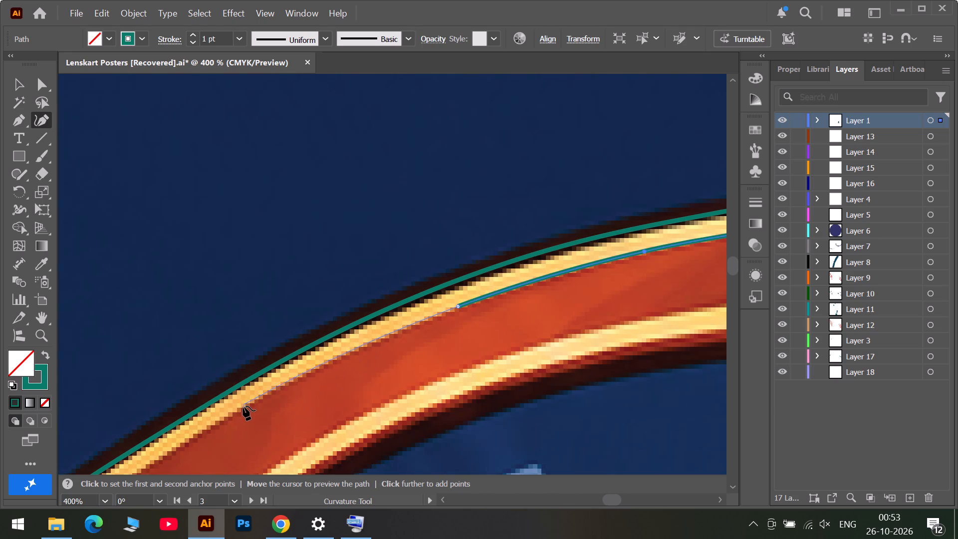
pyautogui.click(242, 407)
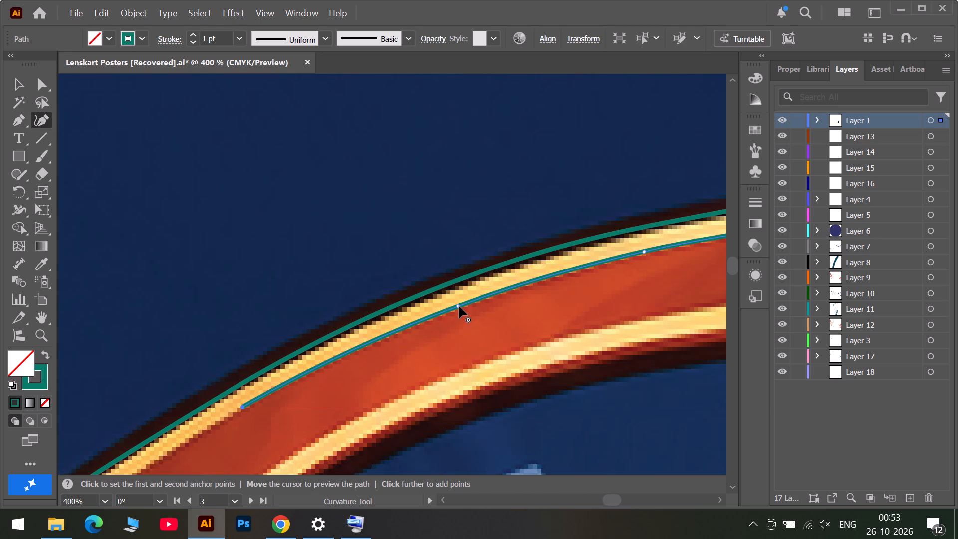
pyautogui.moveTo(459, 306); pyautogui.dragTo(454, 309)
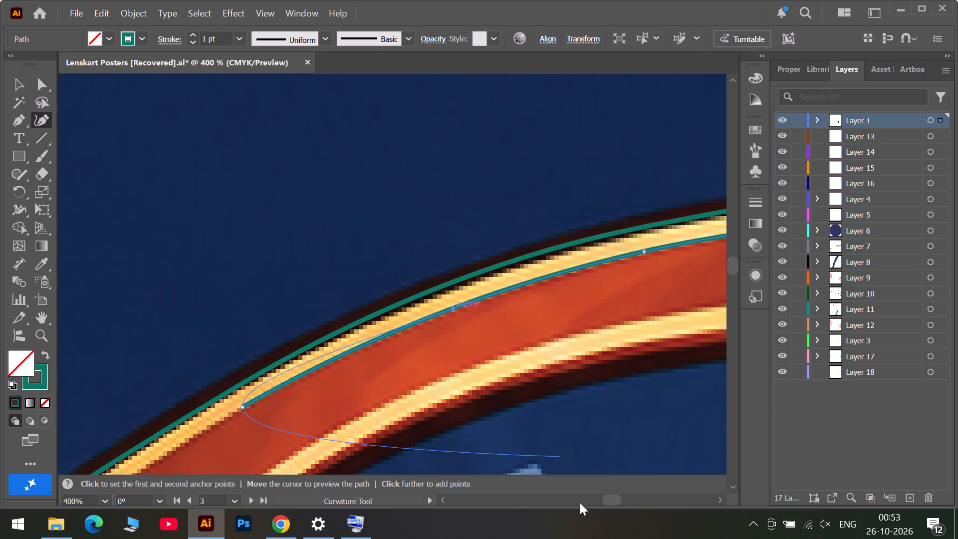
# Continue the path along the gold band's inner edge from the right lens to the bridge dip with four anchors, adjusting two to fit.
pyautogui.click(583, 495)
pyautogui.scroll(-7, 545, 455)
pyautogui.scroll(-3, 433, 416)
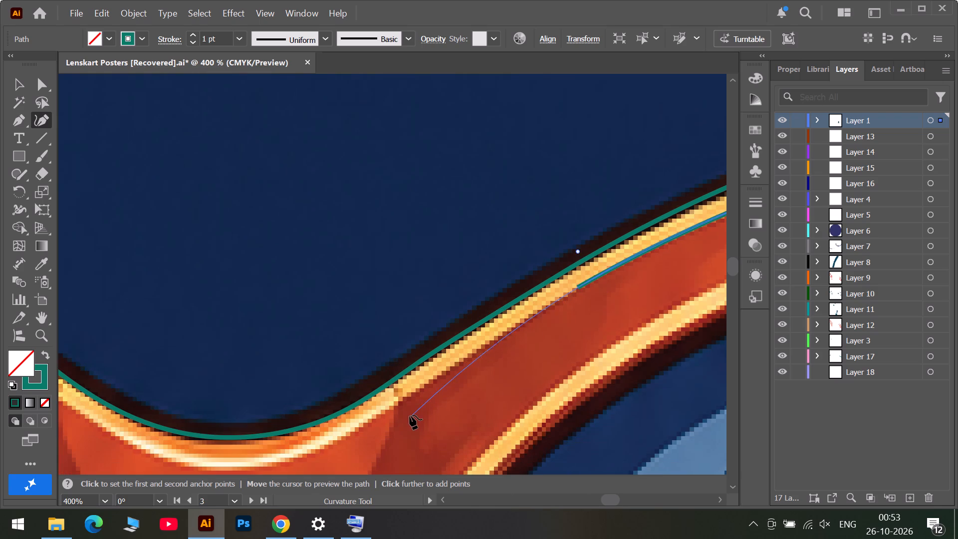
pyautogui.click(462, 361)
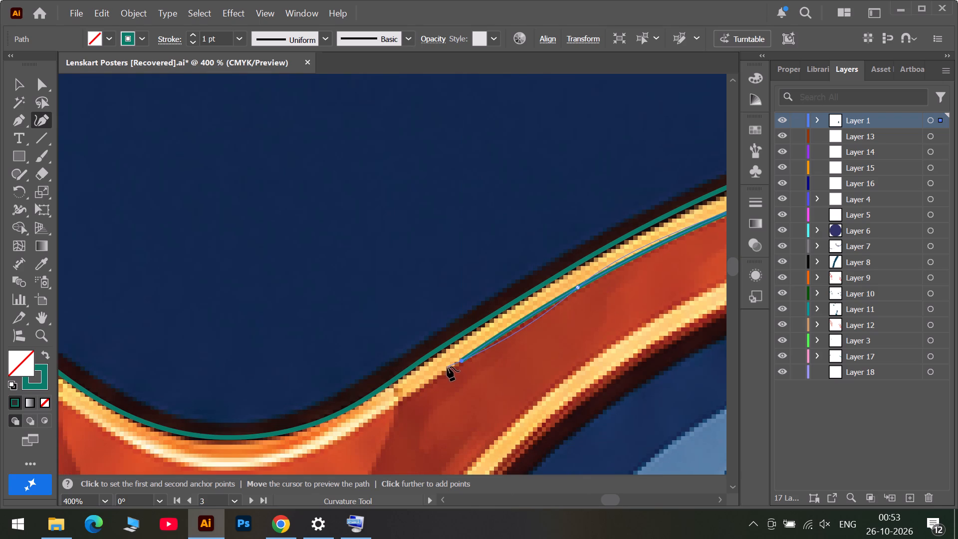
pyautogui.scroll(-3, 444, 368)
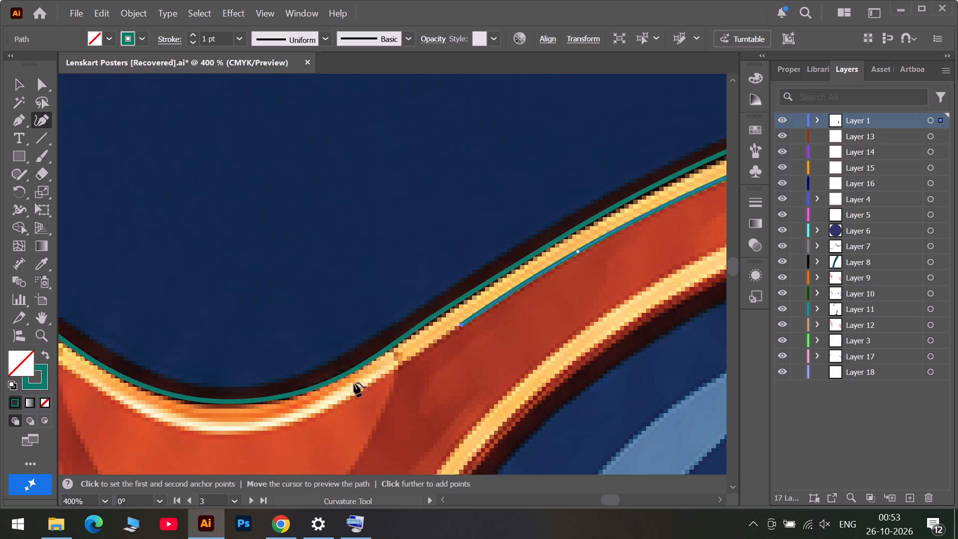
pyautogui.click(359, 395)
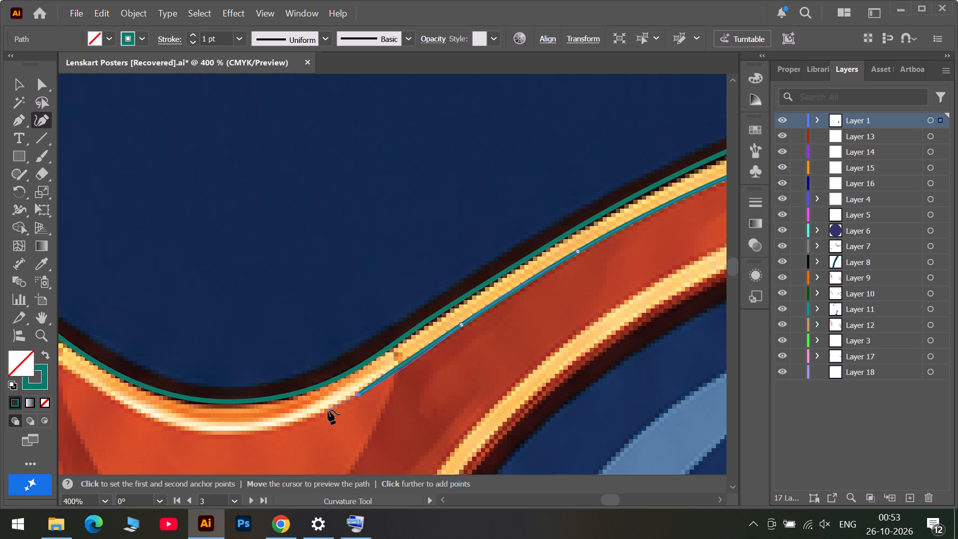
pyautogui.click(311, 415)
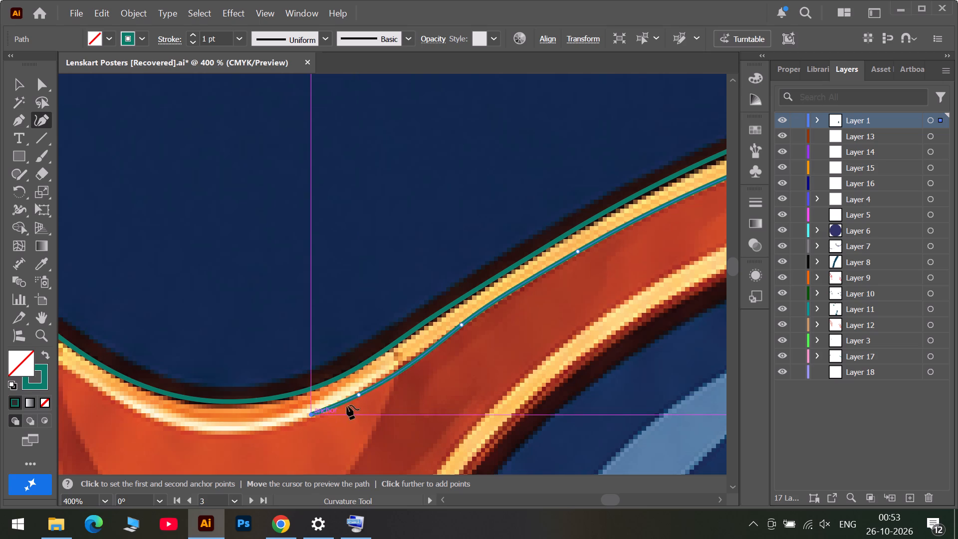
pyautogui.moveTo(360, 395); pyautogui.dragTo(387, 375)
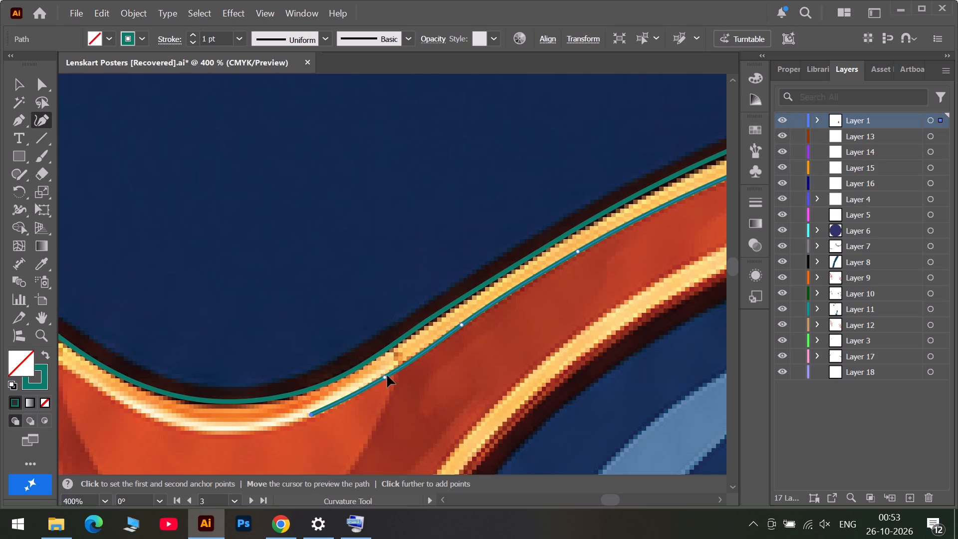
pyautogui.moveTo(387, 375); pyautogui.dragTo(389, 374)
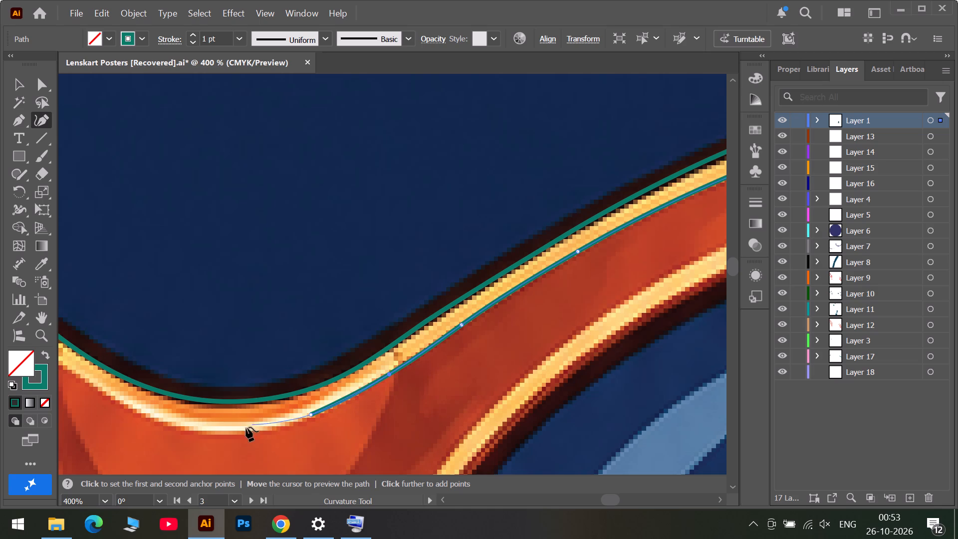
pyautogui.click(225, 431)
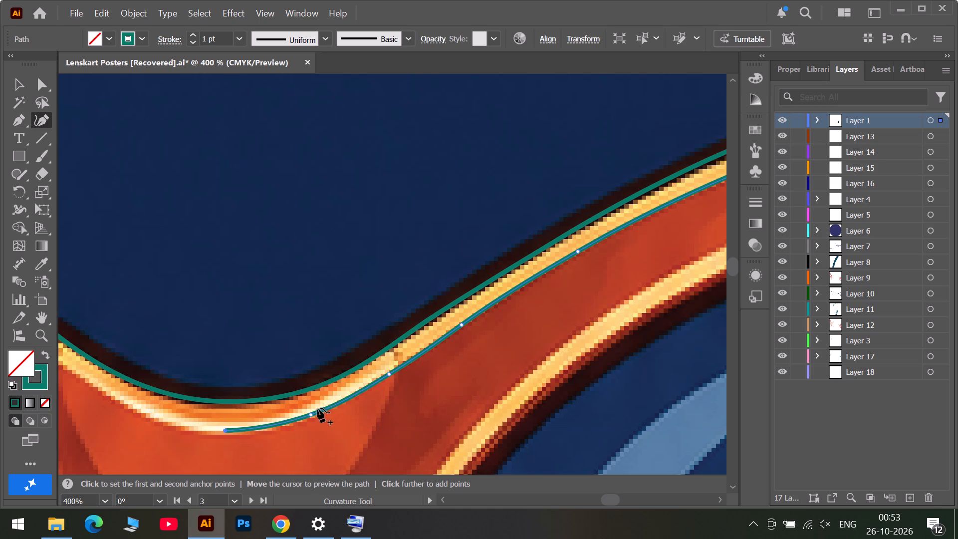
pyautogui.moveTo(310, 415); pyautogui.dragTo(305, 420)
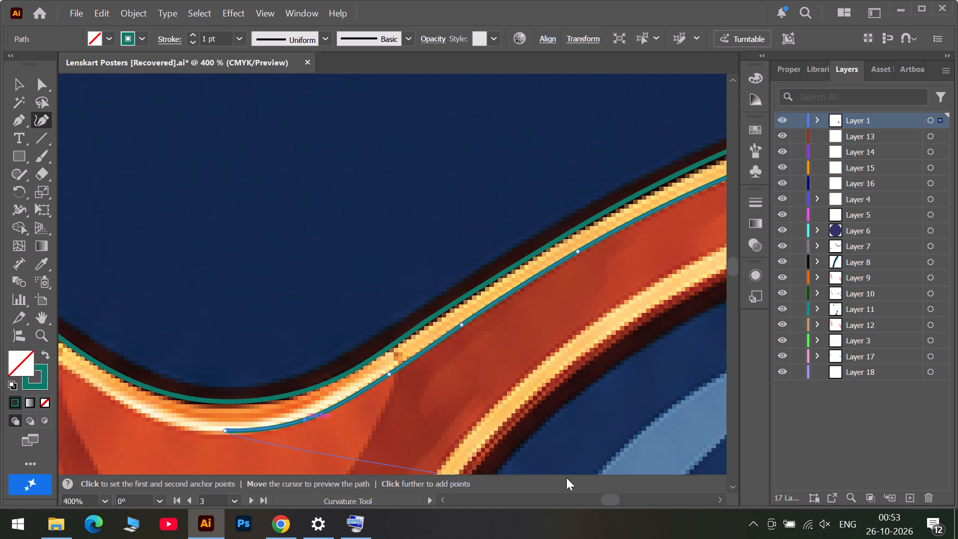
# Trace the gold band's inner edge from the bridge dip up toward the left lens with five more anchors.
pyautogui.click(582, 503)
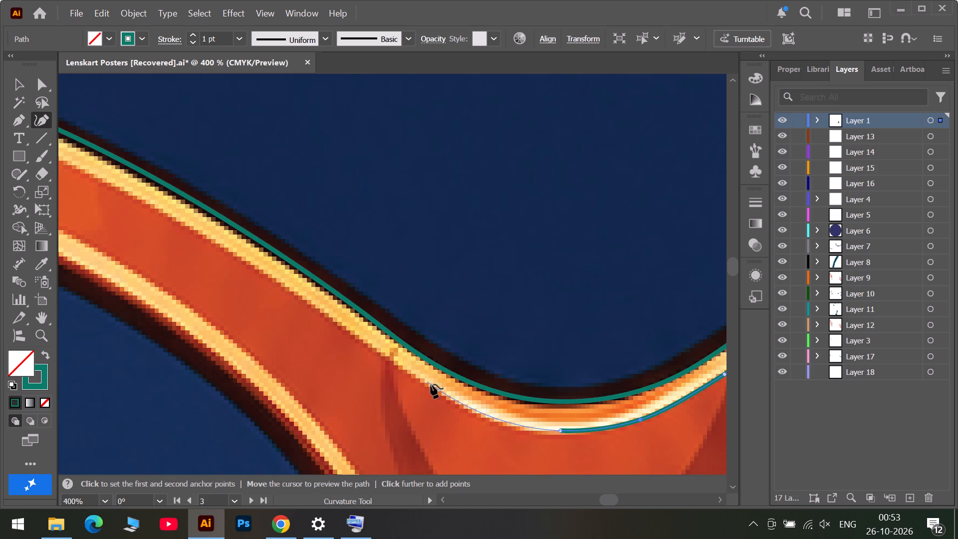
pyautogui.click(440, 394)
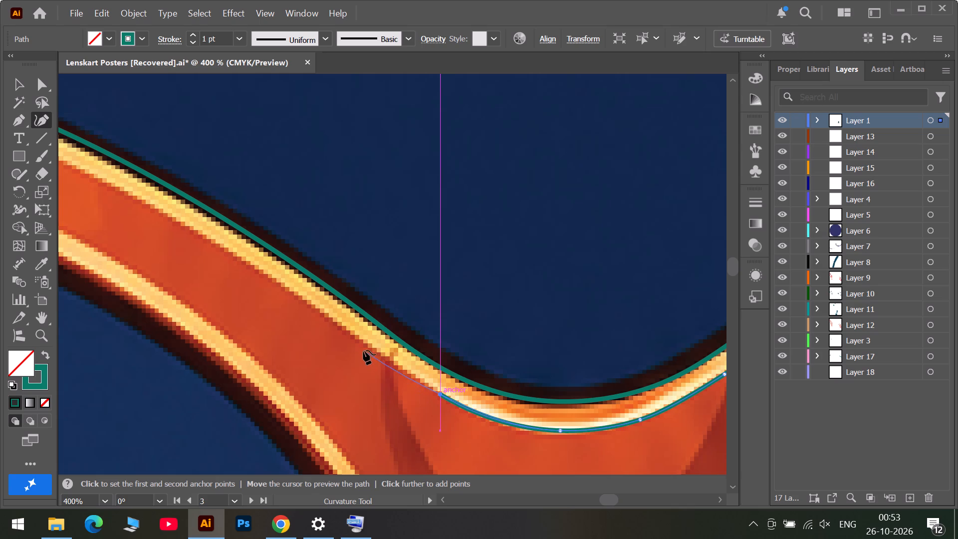
pyautogui.click(395, 364)
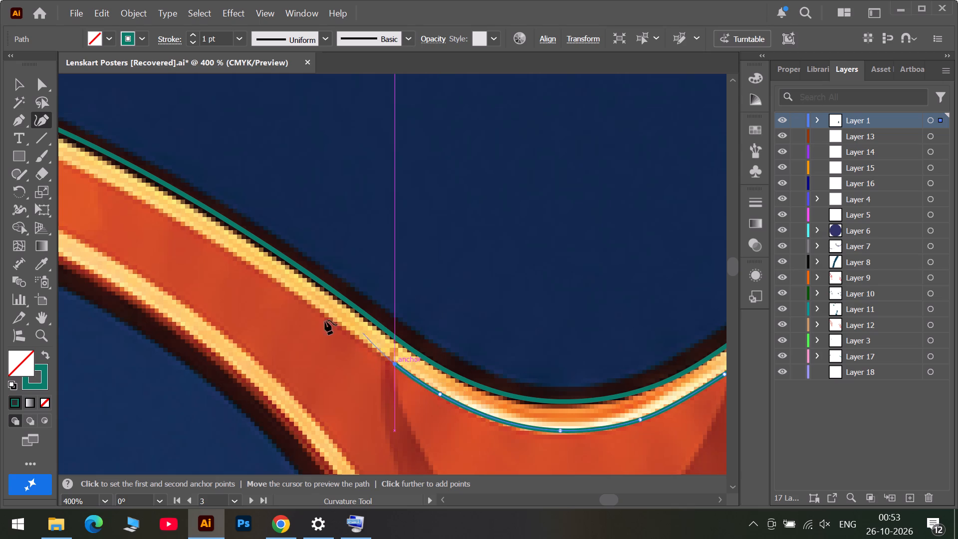
pyautogui.click(296, 294)
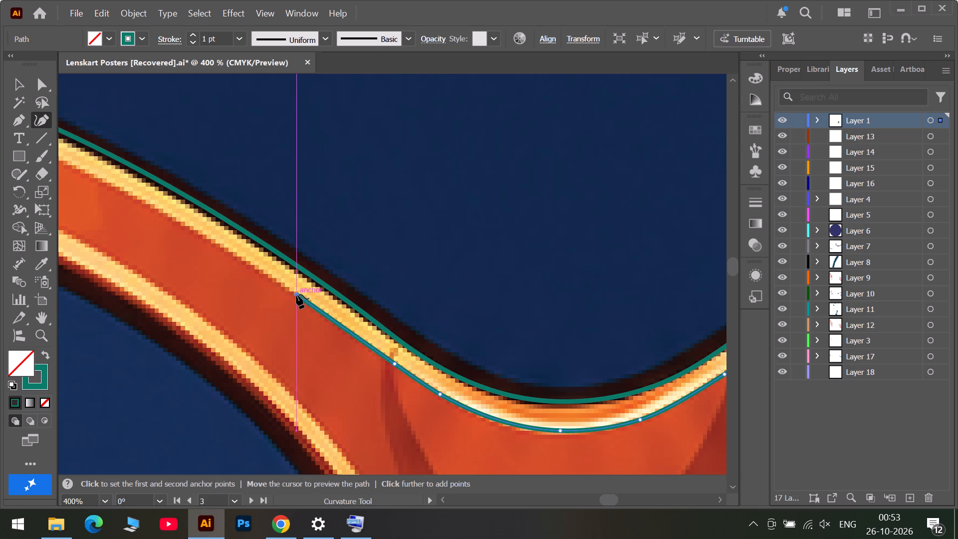
pyautogui.click(575, 495)
pyautogui.scroll(5, 519, 379)
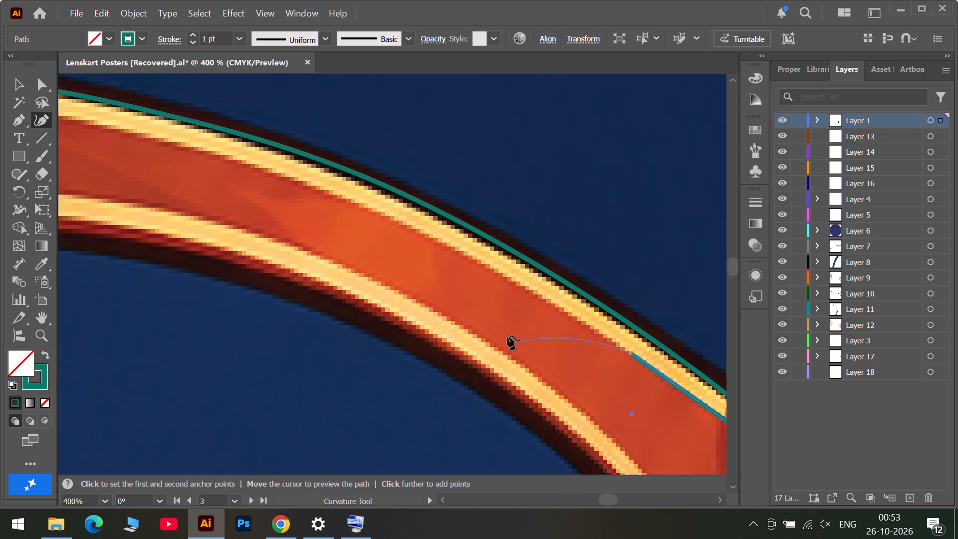
pyautogui.scroll(3, 485, 271)
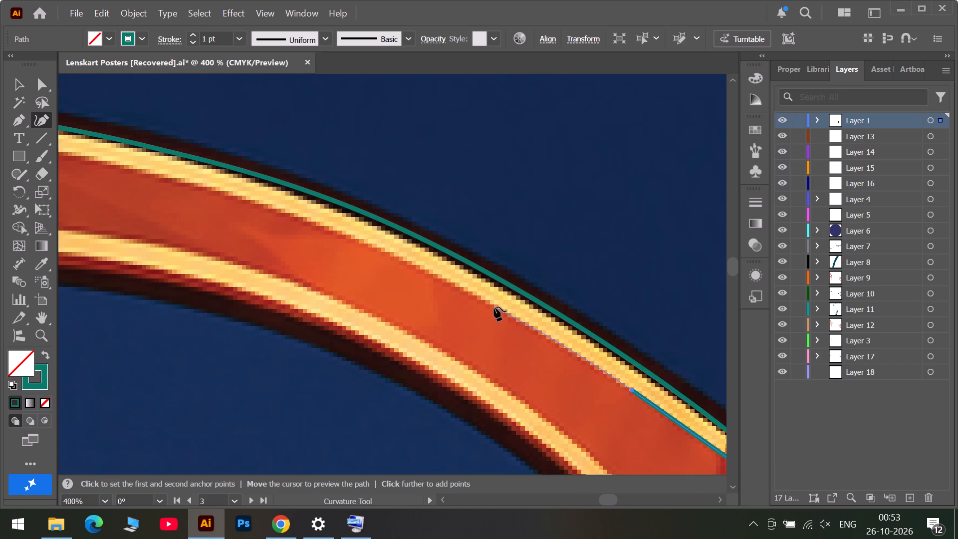
pyautogui.click(494, 307)
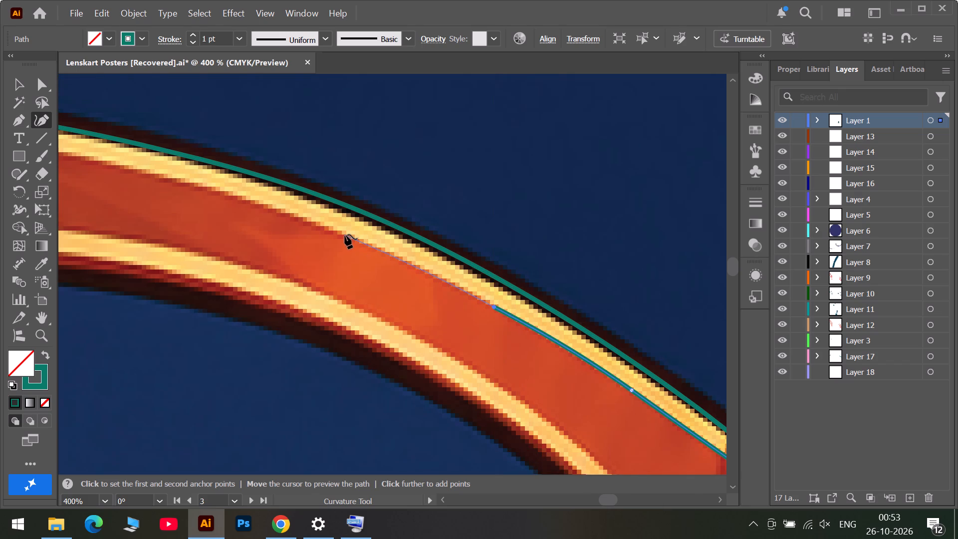
pyautogui.click(382, 249)
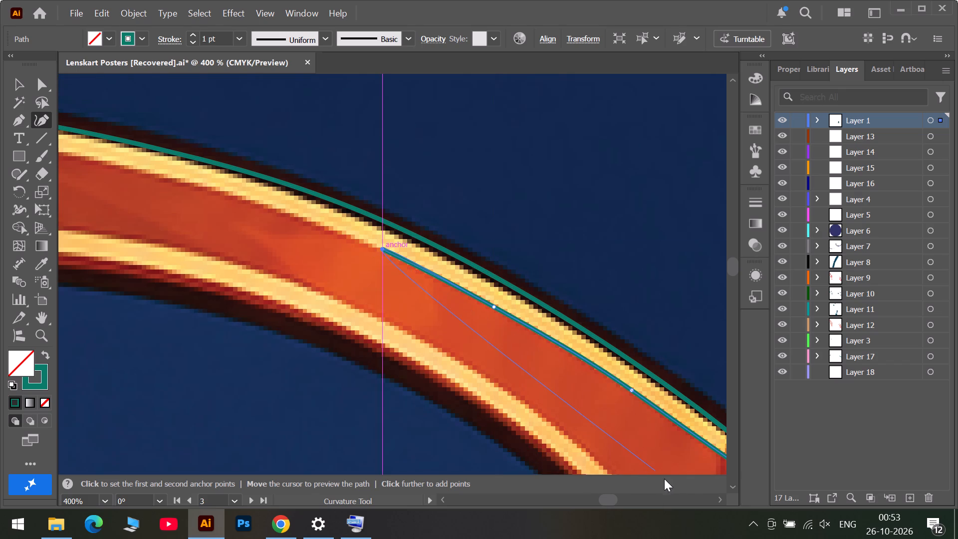
# Continue along the gold band's inner edge over the left lens to the base of the left wing with four anchors.
pyautogui.click(583, 496)
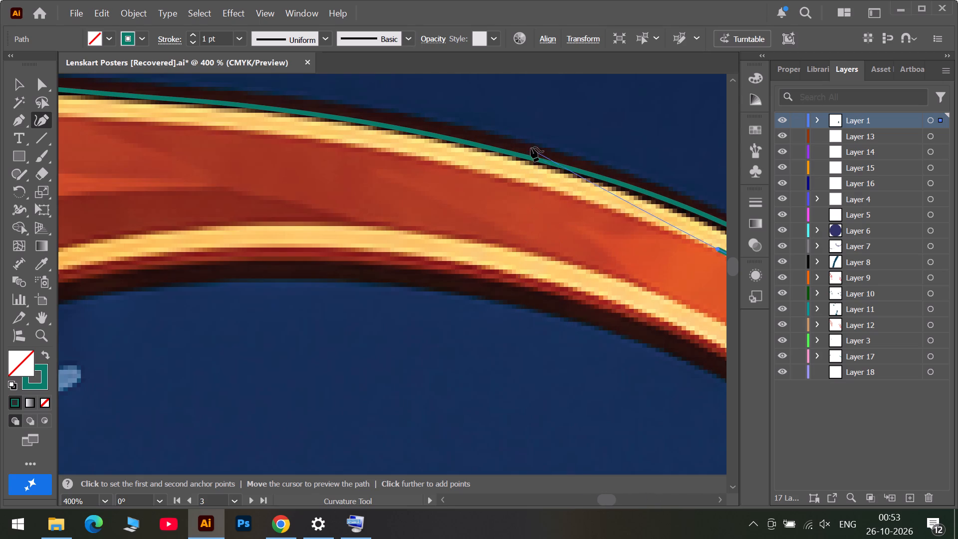
pyautogui.click(530, 184)
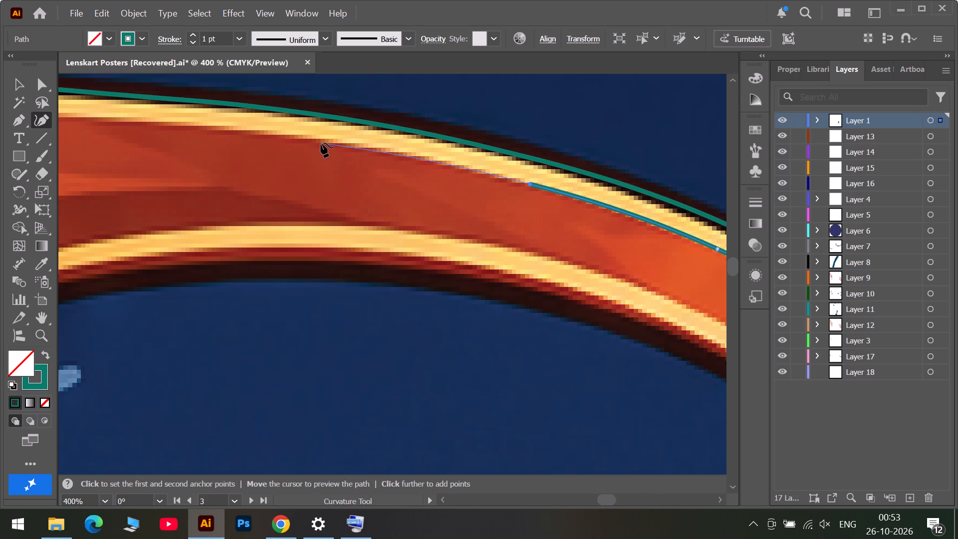
pyautogui.click(321, 141)
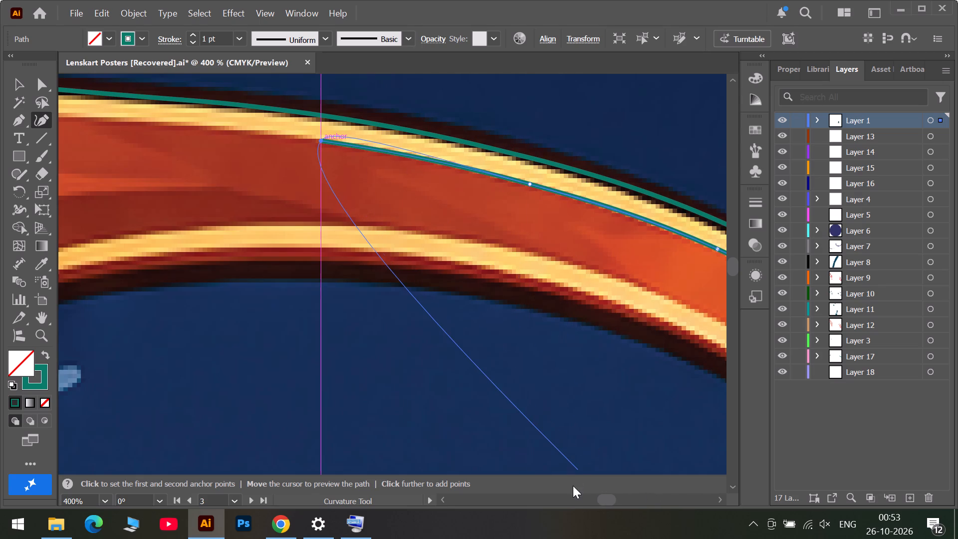
pyautogui.click(577, 497)
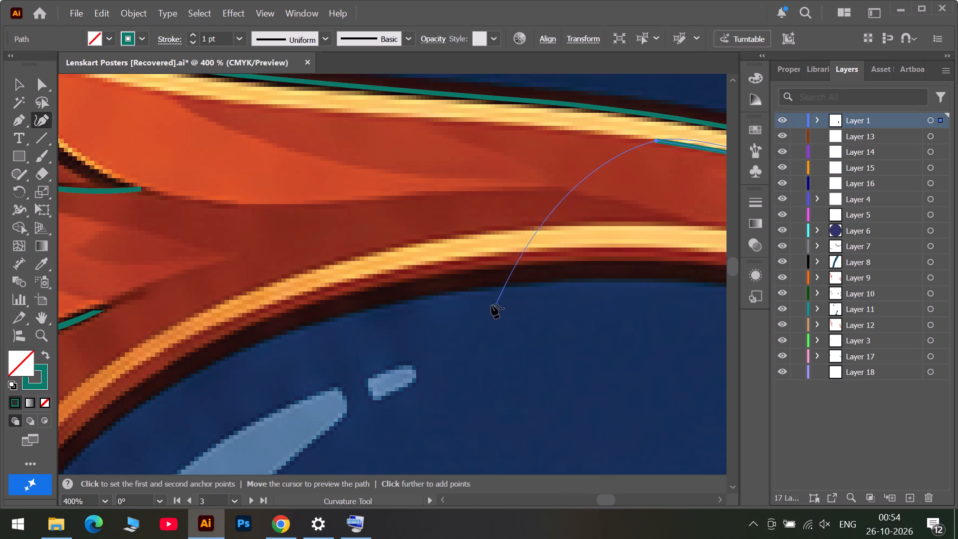
pyautogui.scroll(4, 487, 300)
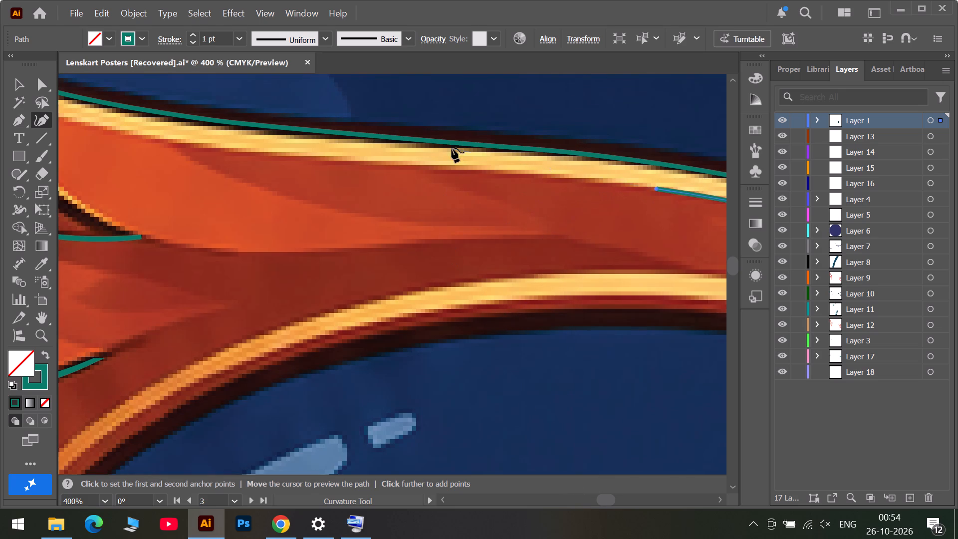
pyautogui.click(454, 169)
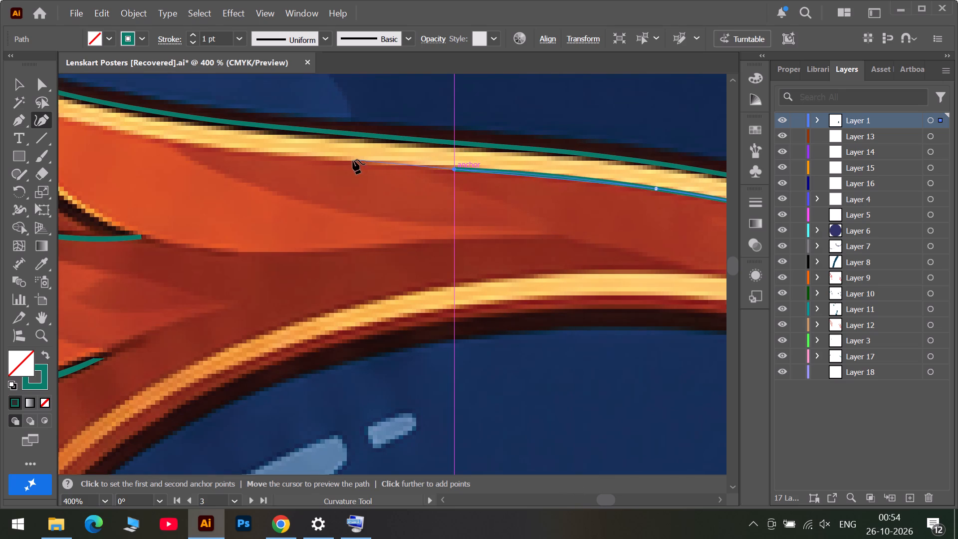
pyautogui.click(292, 154)
# Extend the path along the left wing's gold band with three anchors, ending in a corner point at the top feather's tip.
pyautogui.click(559, 502)
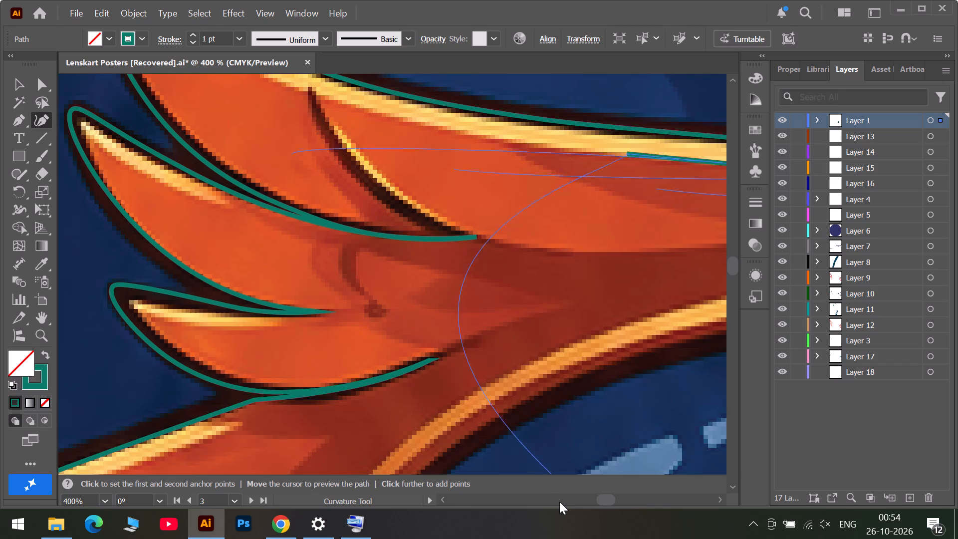
pyautogui.scroll(5, 437, 195)
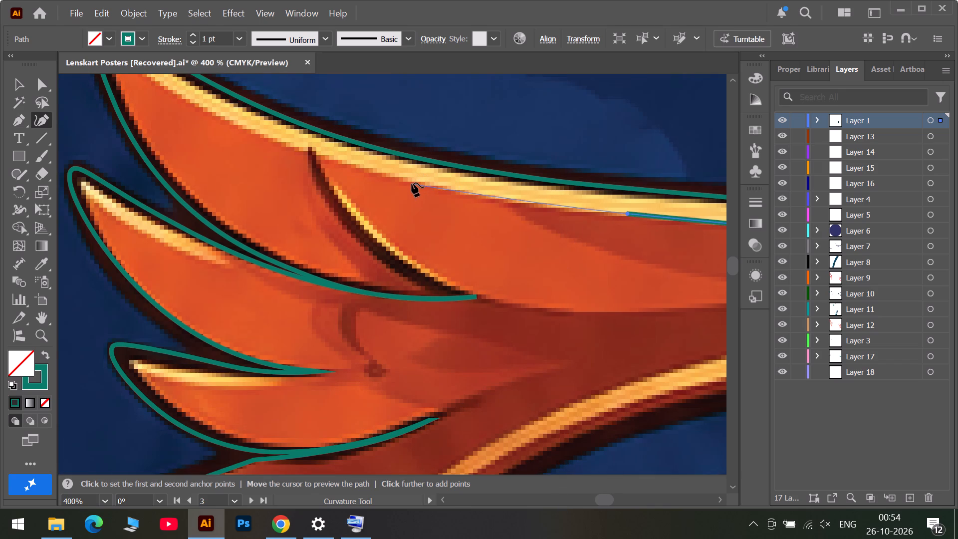
pyautogui.click(412, 182)
pyautogui.scroll(5, 367, 159)
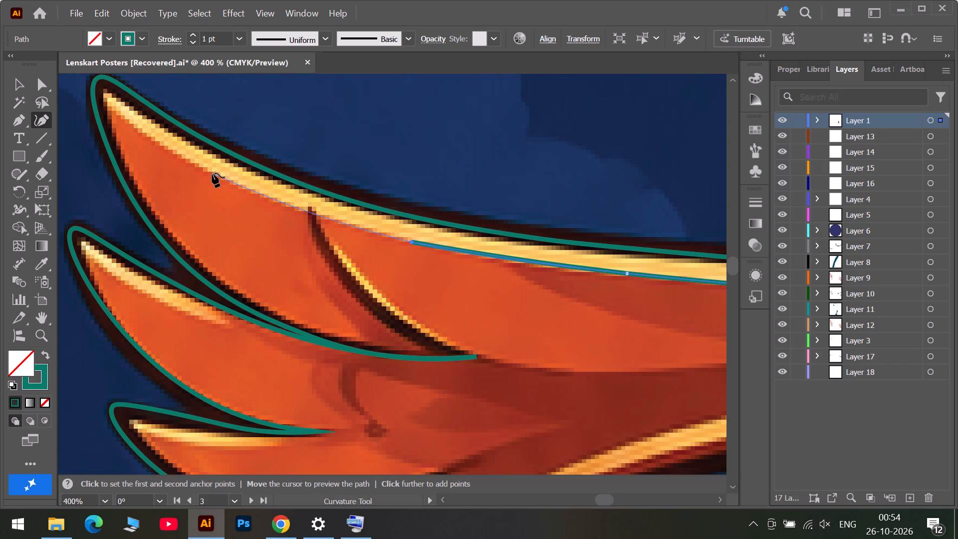
pyautogui.click(212, 173)
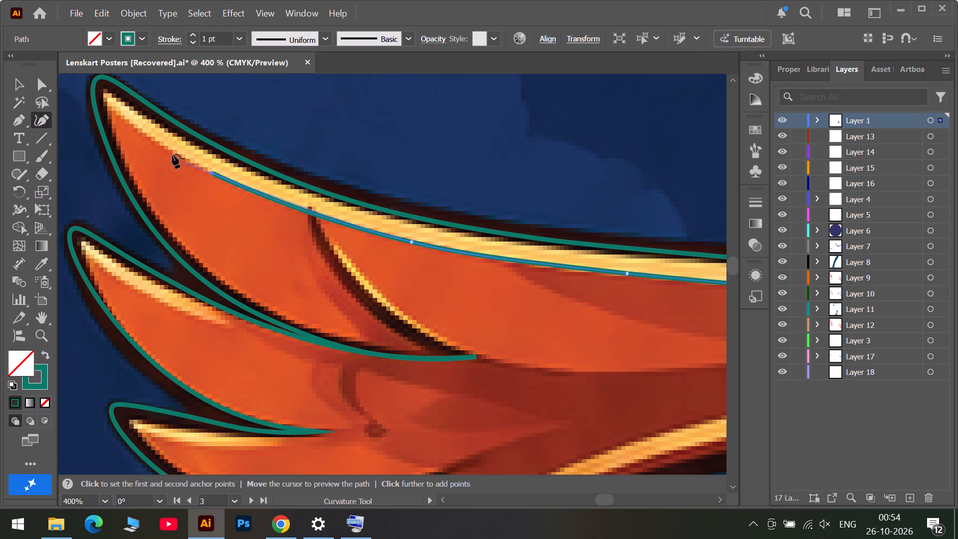
pyautogui.scroll(3, 184, 135)
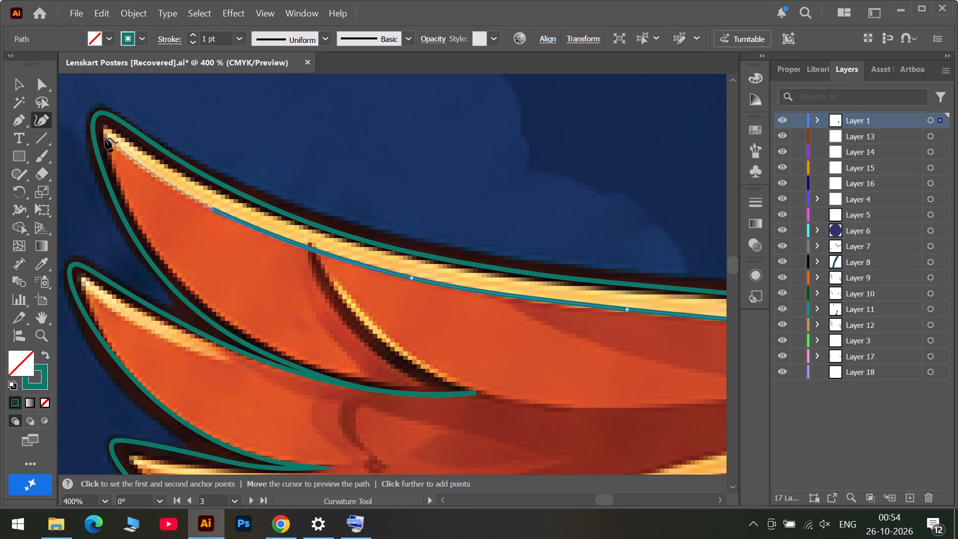
pyautogui.click(103, 140)
pyautogui.doubleClick(103, 140)
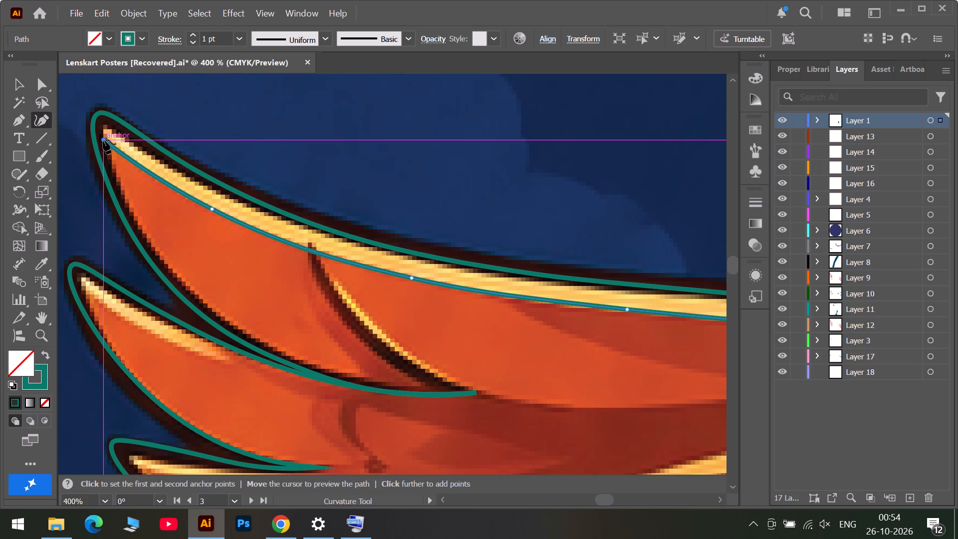
# Turn the path around the top feather's tip and trace the left wing's outer gold edge with five anchors, adjusting the points near the tip.
pyautogui.click(103, 125)
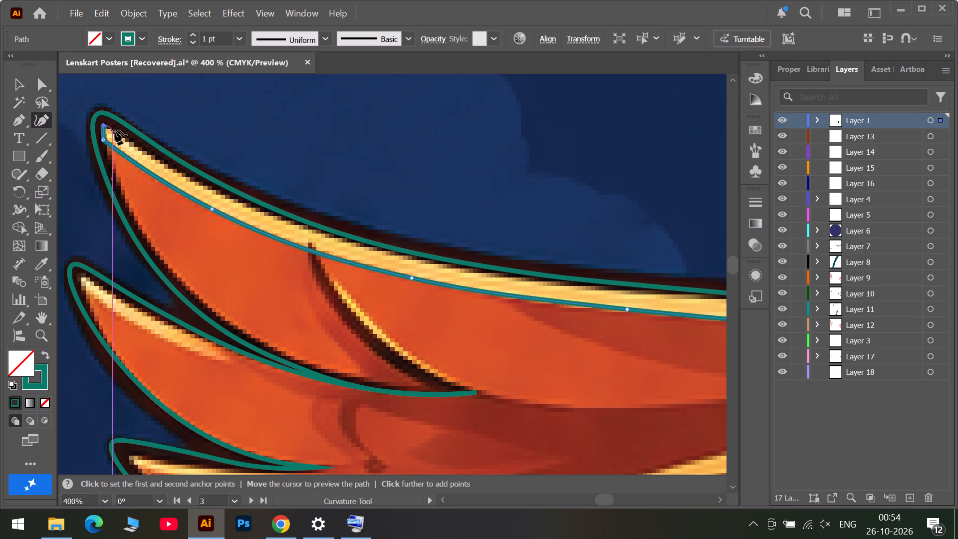
pyautogui.click(124, 139)
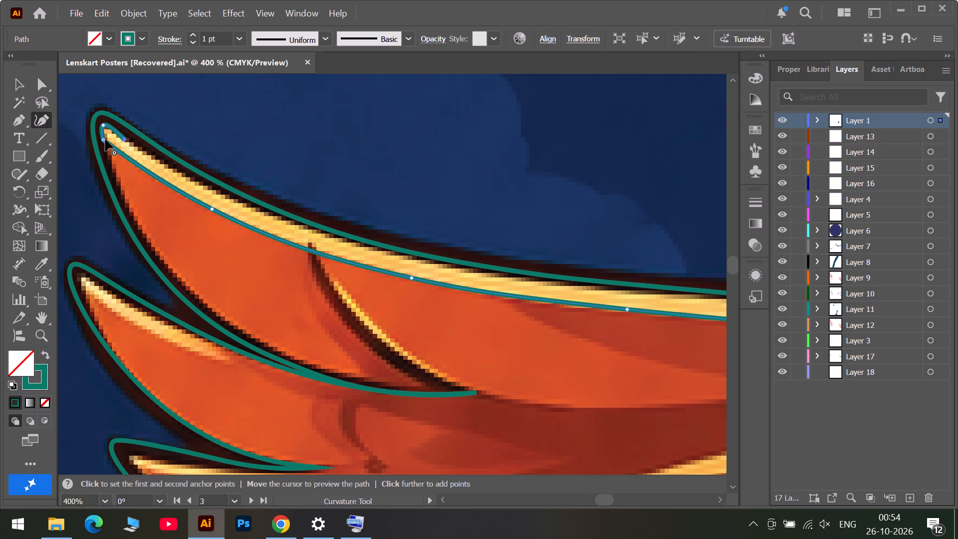
pyautogui.click(104, 140)
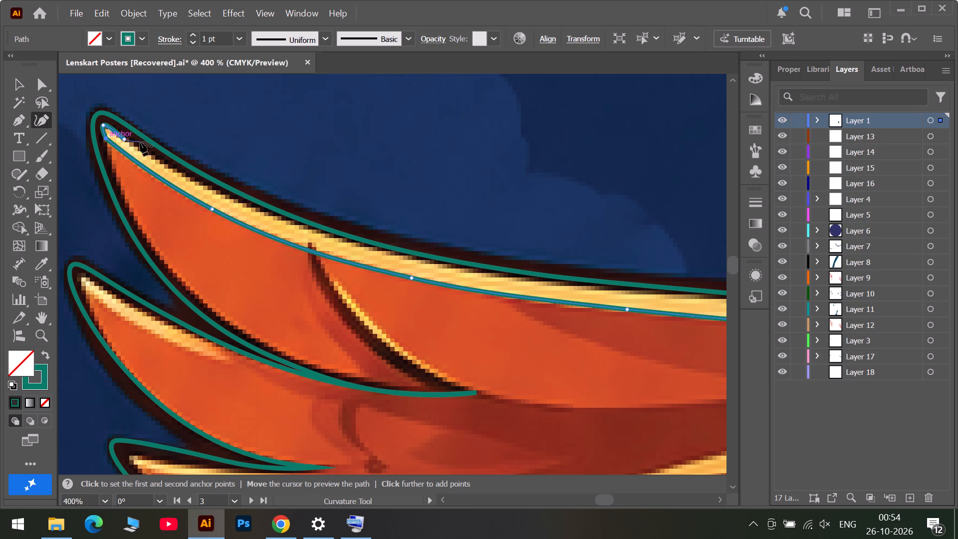
pyautogui.click(210, 187)
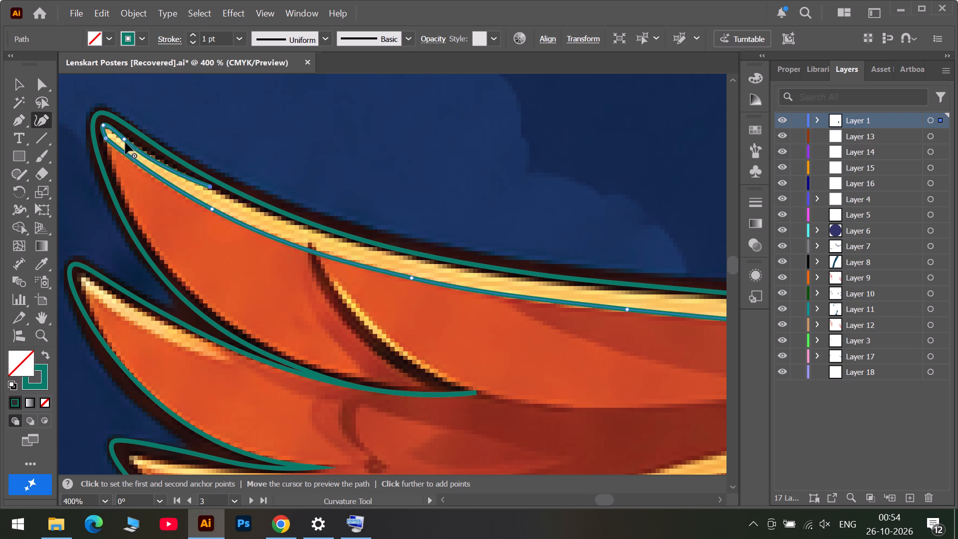
pyautogui.moveTo(124, 142); pyautogui.dragTo(143, 148)
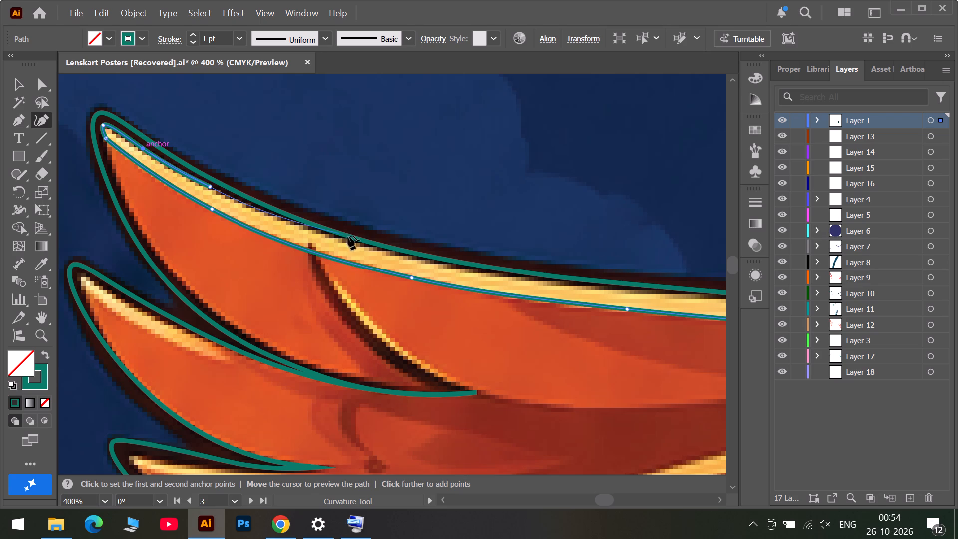
pyautogui.click(385, 251)
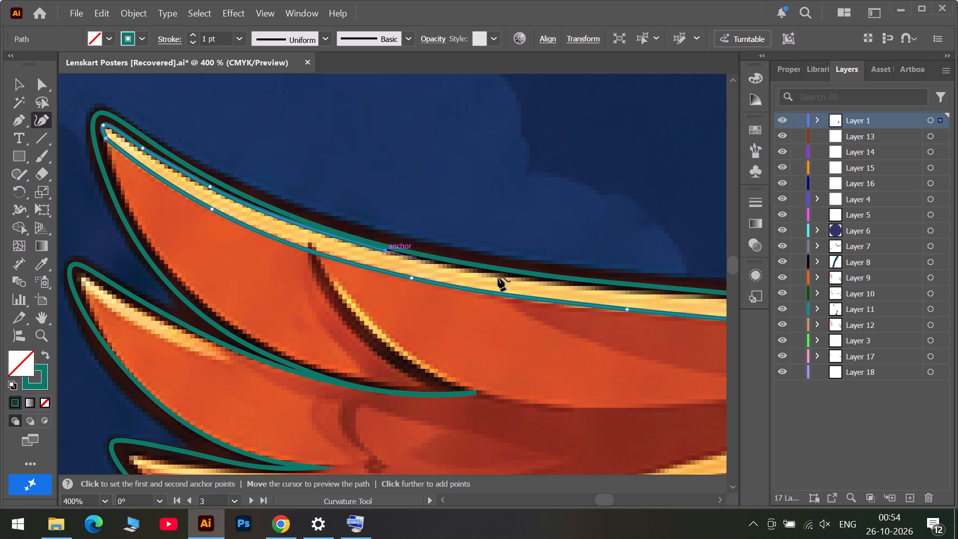
pyautogui.click(643, 289)
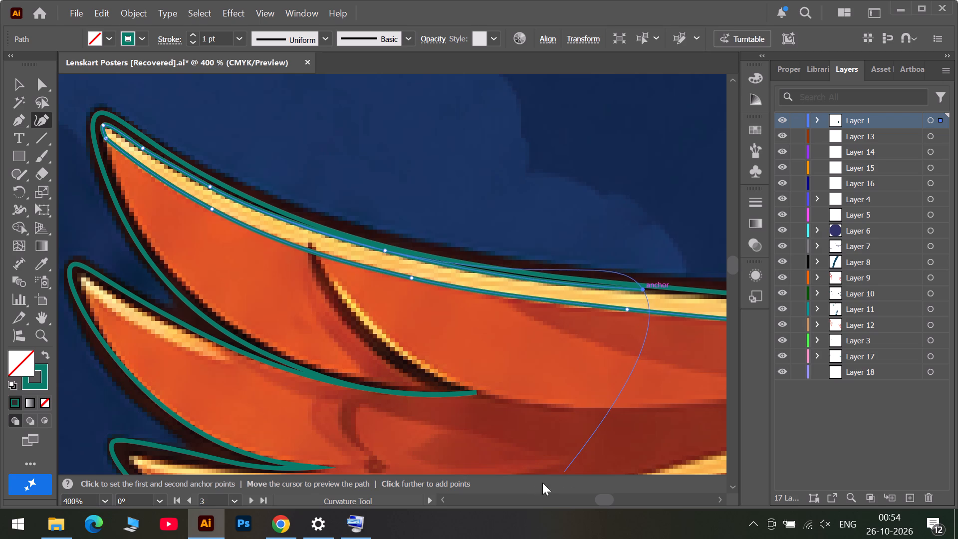
# Continue along the gold band's outer edge from the left wing's base over the left lens with four anchors.
pyautogui.click(637, 506)
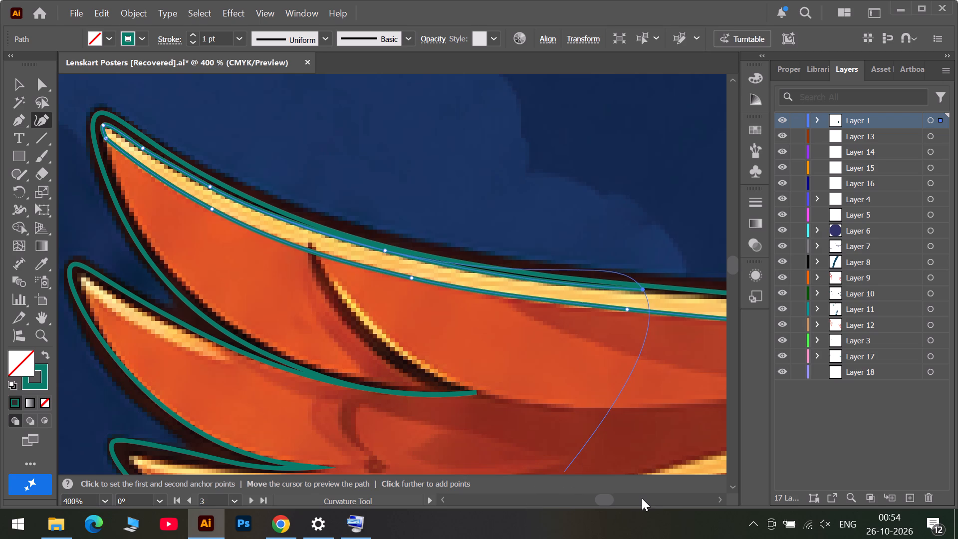
pyautogui.click(640, 501)
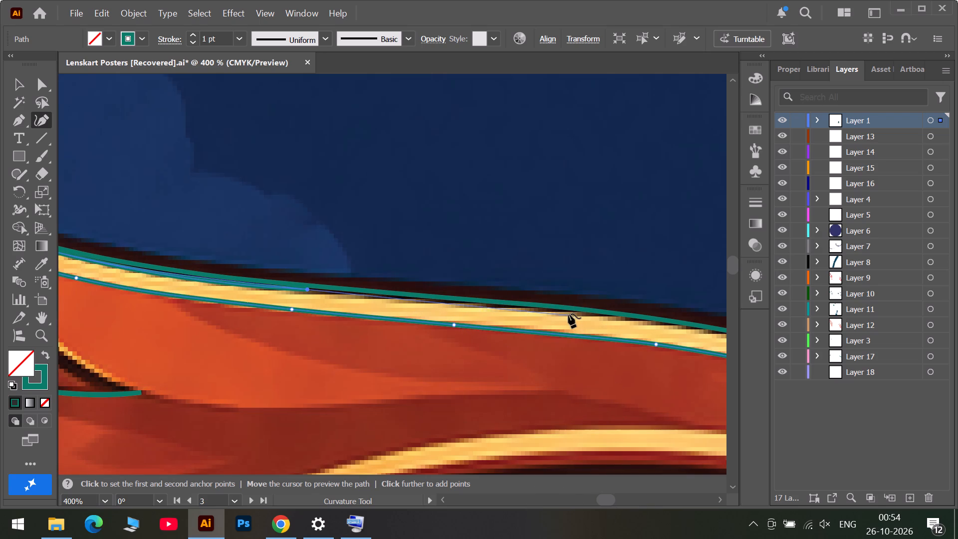
pyautogui.click(546, 310)
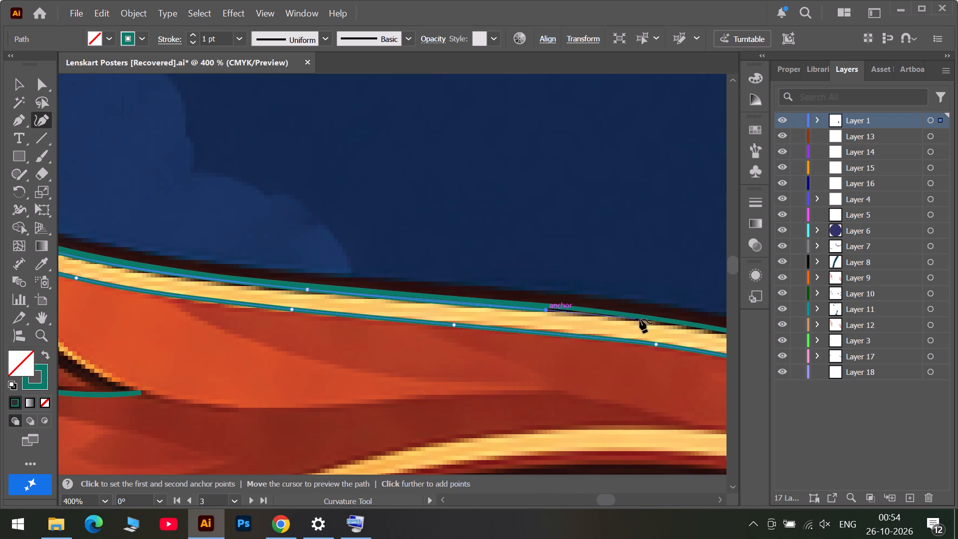
pyautogui.click(690, 327)
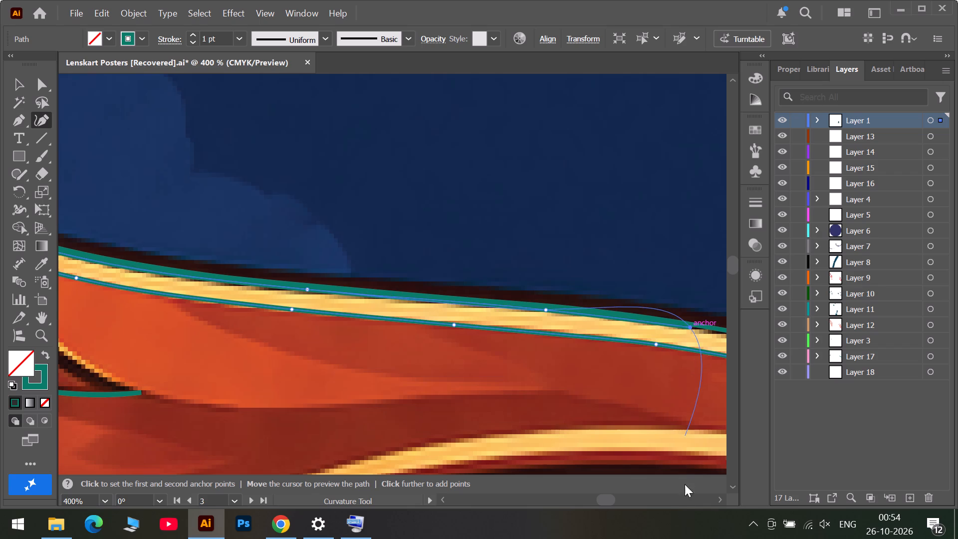
pyautogui.click(670, 499)
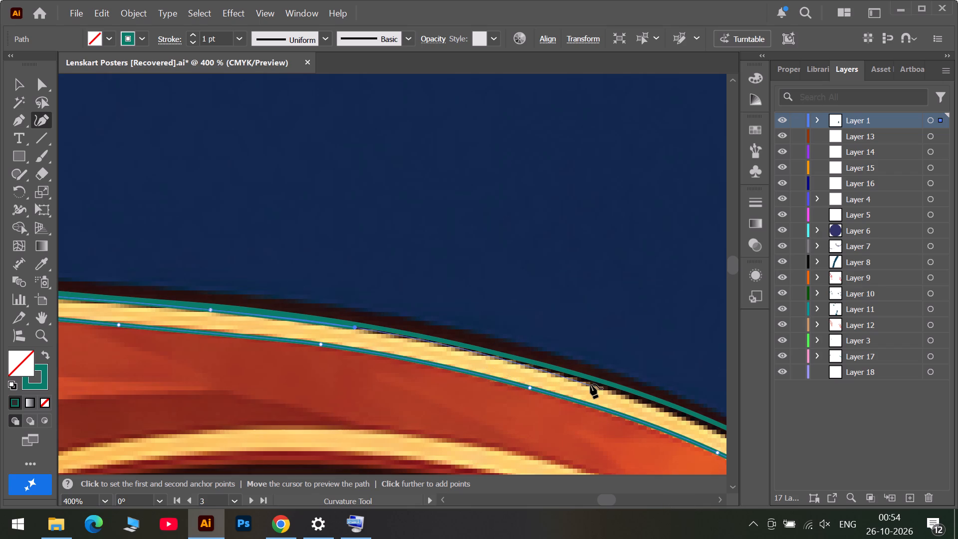
pyautogui.click(591, 384)
pyautogui.click(646, 500)
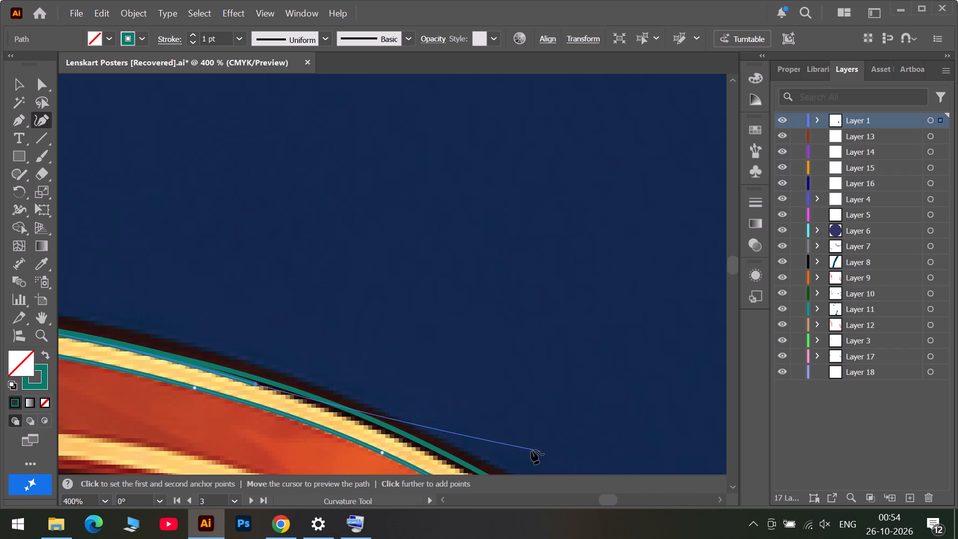
pyautogui.scroll(-6, 530, 450)
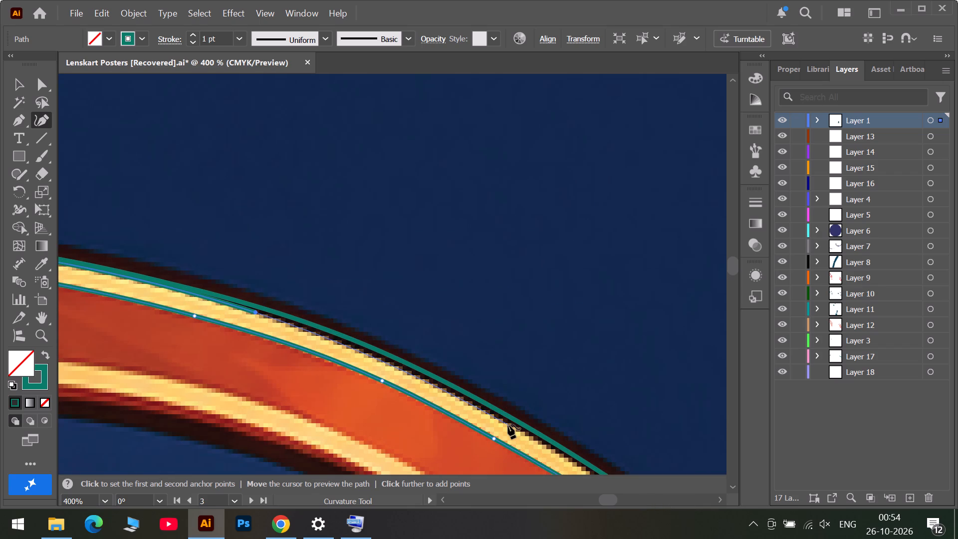
pyautogui.click(508, 424)
# Trace the gold band's outer edge down through the bridge dip and up the other side with five anchors, adjusting the one at the bottom.
pyautogui.click(627, 499)
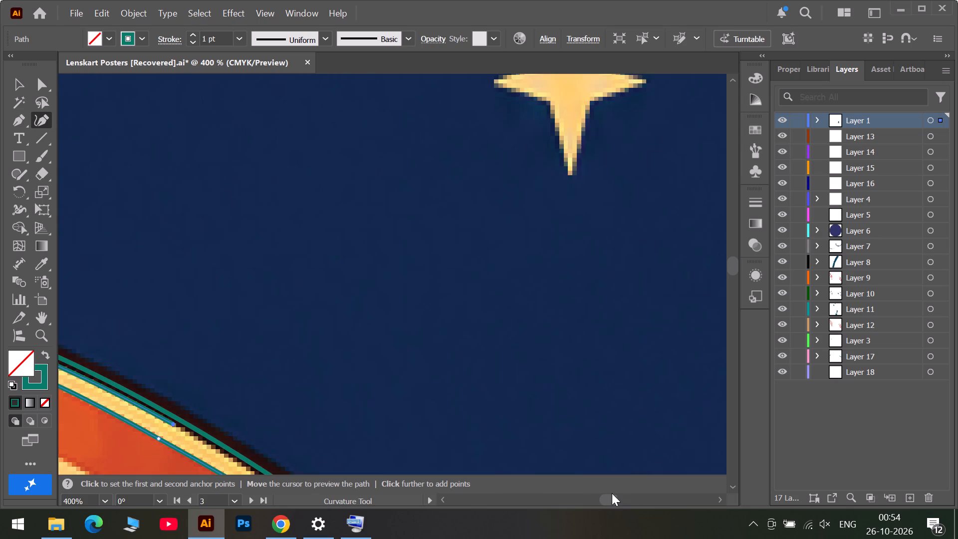
pyautogui.scroll(-7, 567, 472)
pyautogui.scroll(-9, 475, 436)
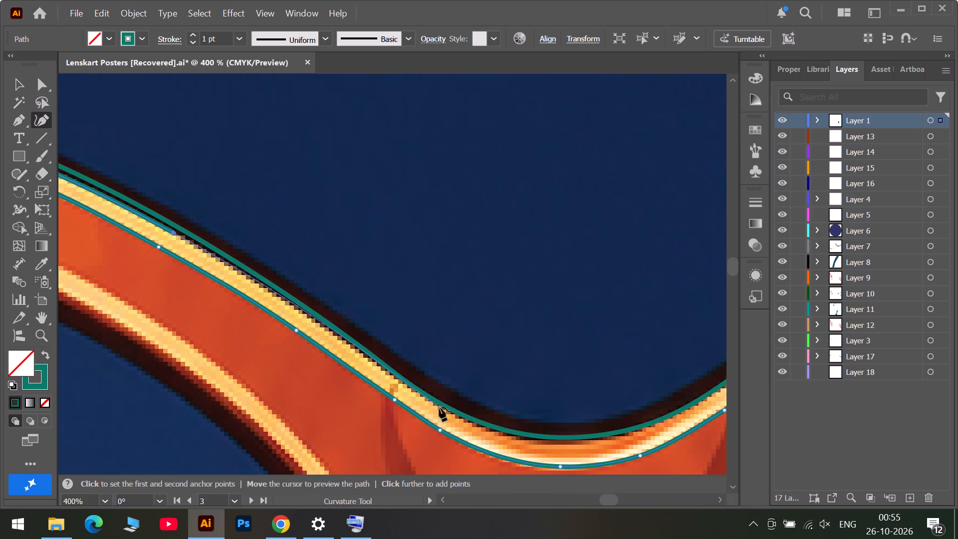
pyautogui.click(373, 361)
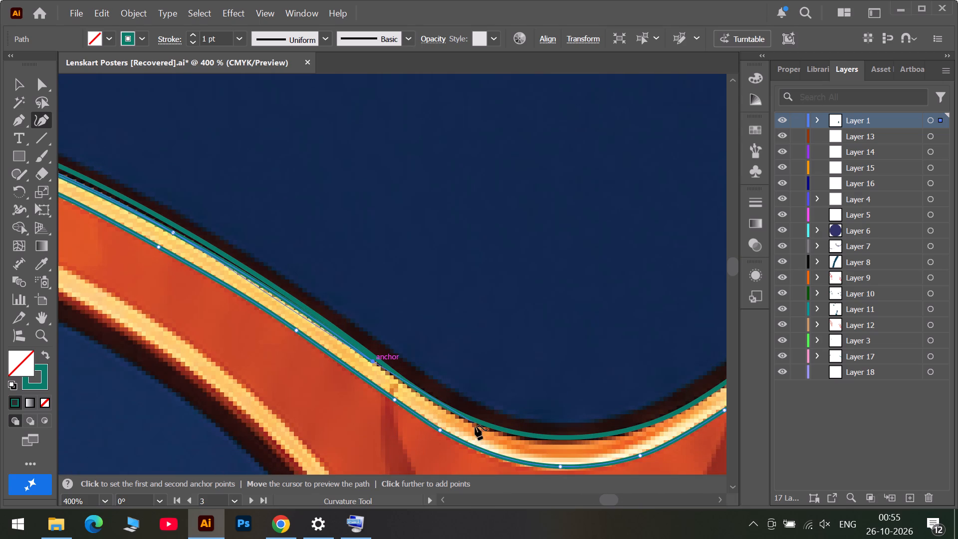
pyautogui.click(480, 425)
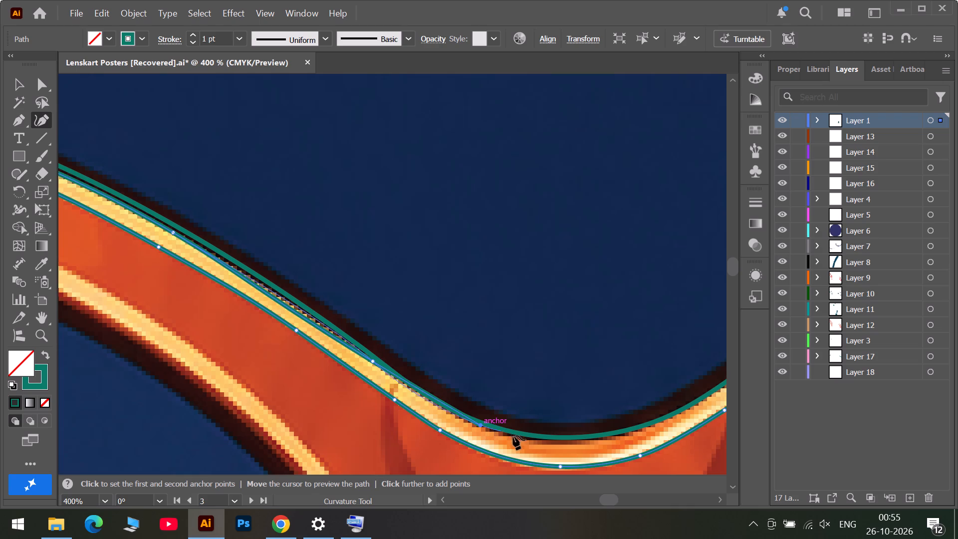
pyautogui.click(597, 441)
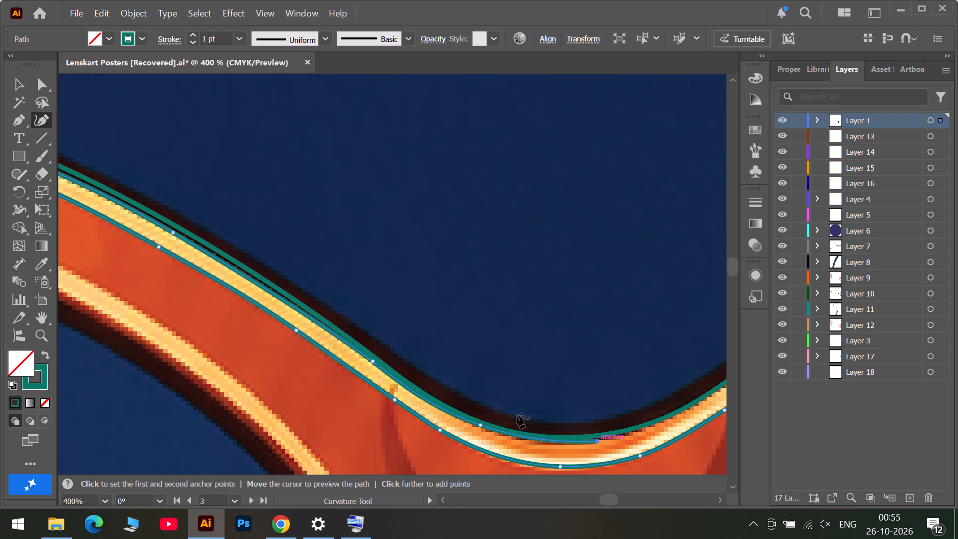
pyautogui.click(648, 497)
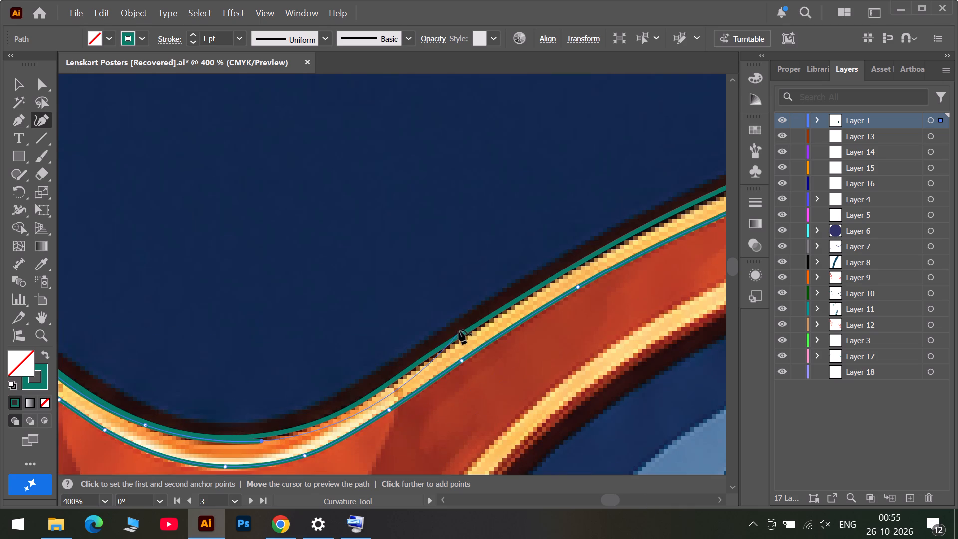
pyautogui.click(322, 424)
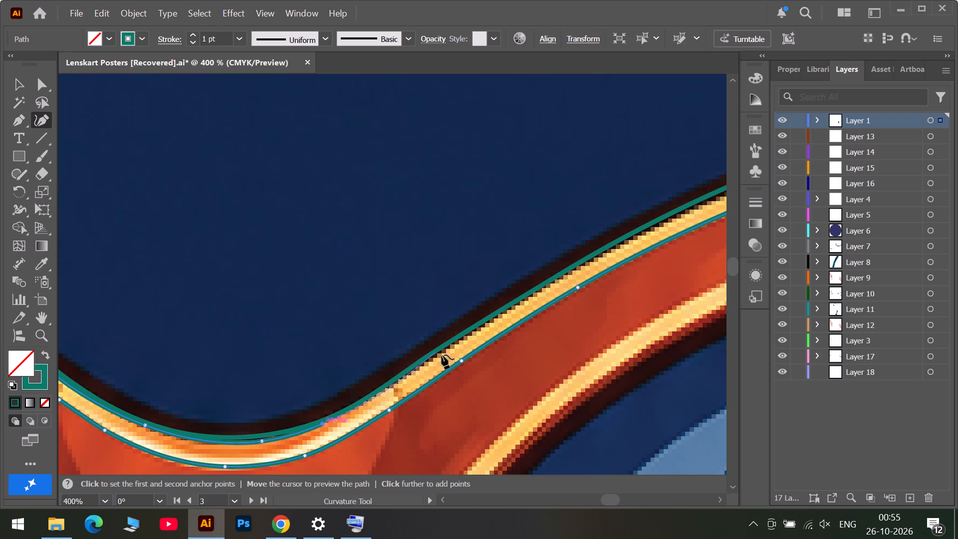
pyautogui.click(443, 349)
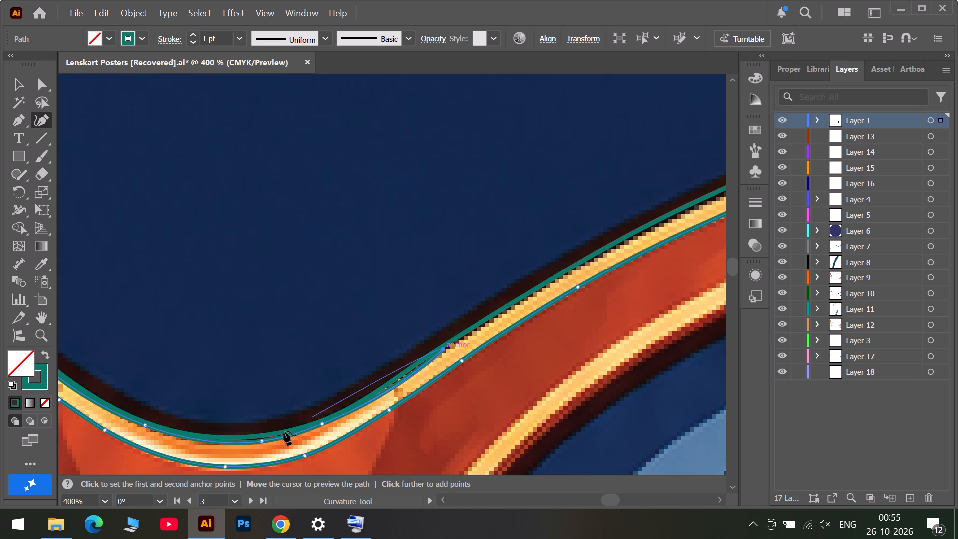
pyautogui.moveTo(260, 440); pyautogui.dragTo(248, 441)
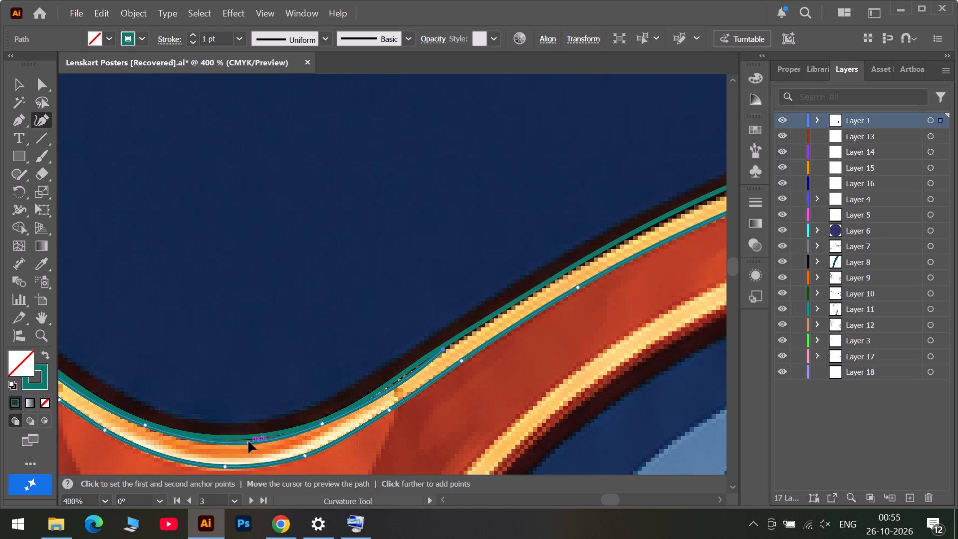
pyautogui.moveTo(248, 441); pyautogui.dragTo(246, 443)
# Continue the path along the gold band's outer edge over the right lens with three anchors.
pyautogui.click(544, 287)
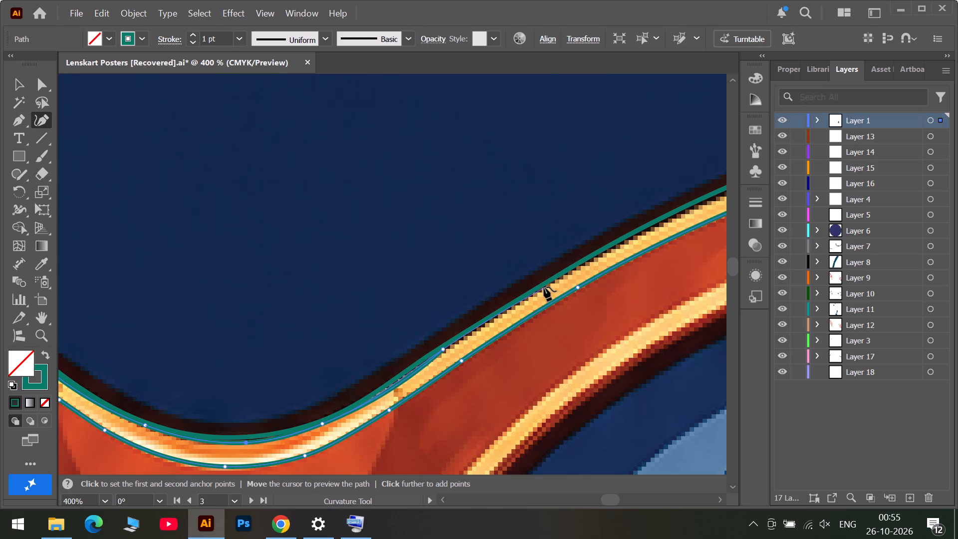
pyautogui.click(648, 496)
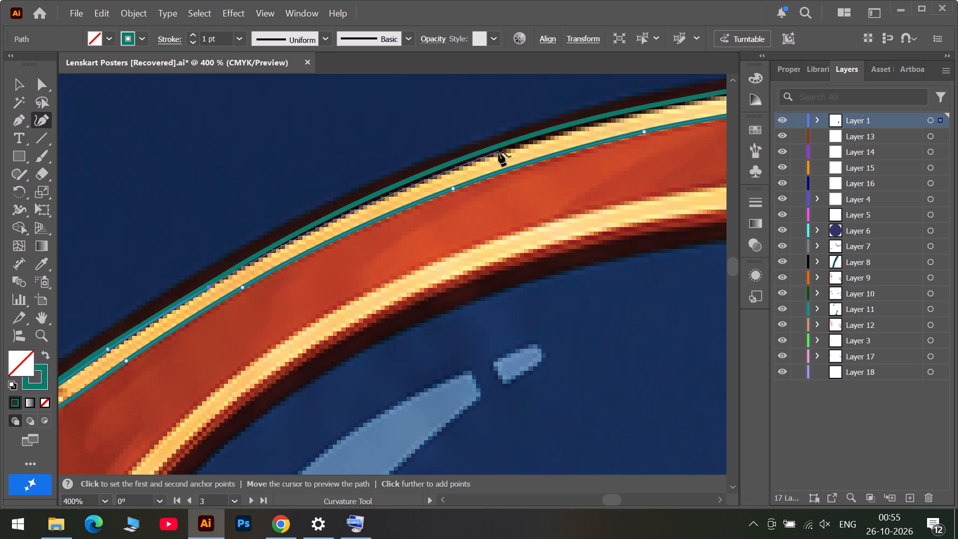
pyautogui.click(485, 156)
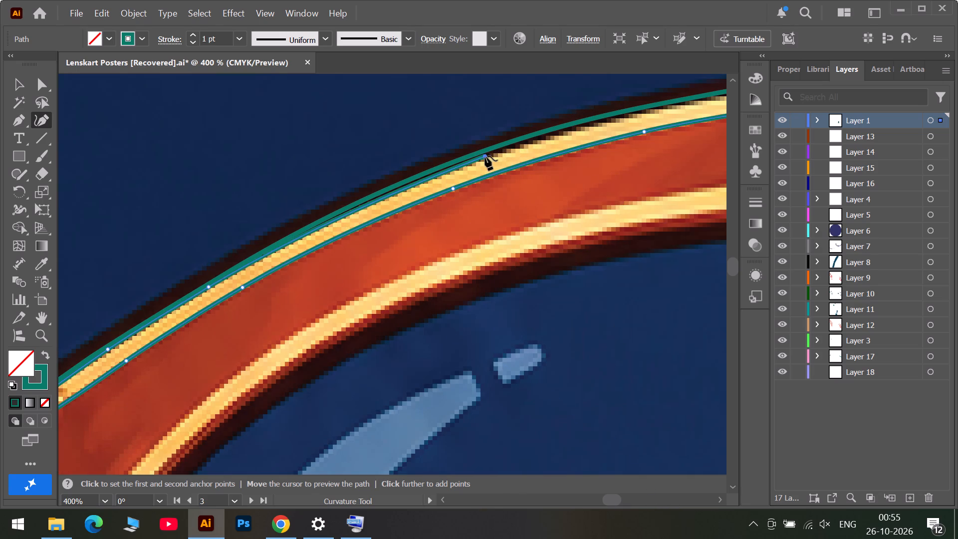
pyautogui.click(668, 500)
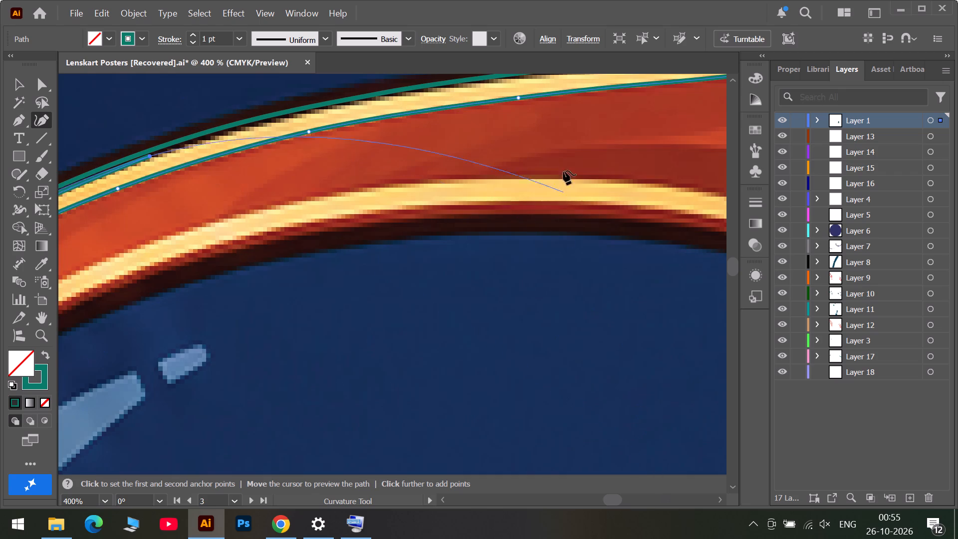
pyautogui.scroll(3, 563, 137)
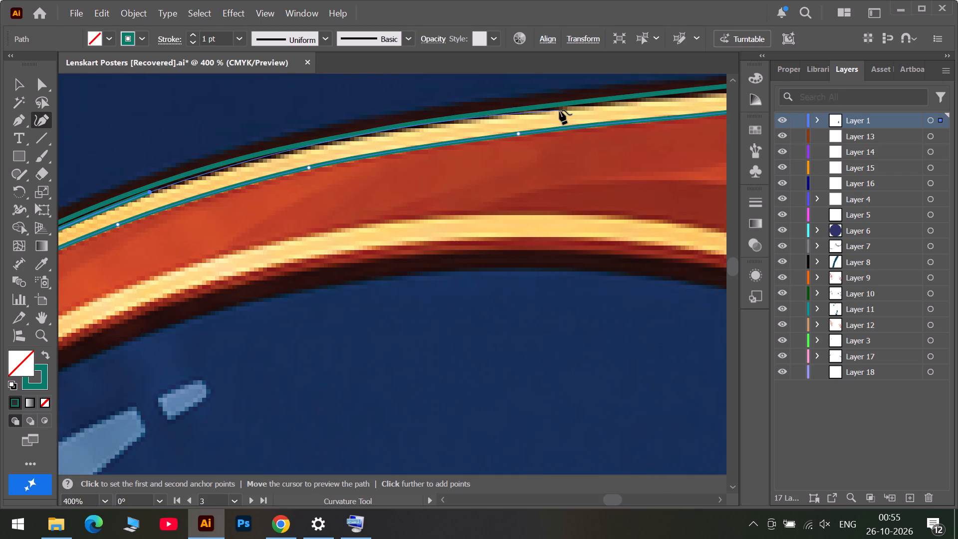
pyautogui.click(394, 130)
# Extend the outer gold edge toward the right wing with two anchors, adjusting the first to fit the band.
pyautogui.click(681, 497)
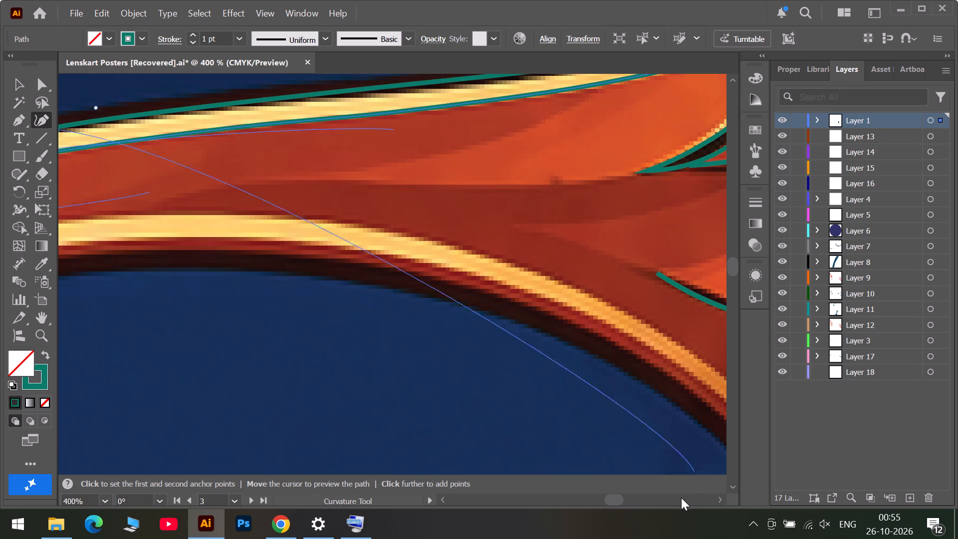
pyautogui.scroll(4, 515, 154)
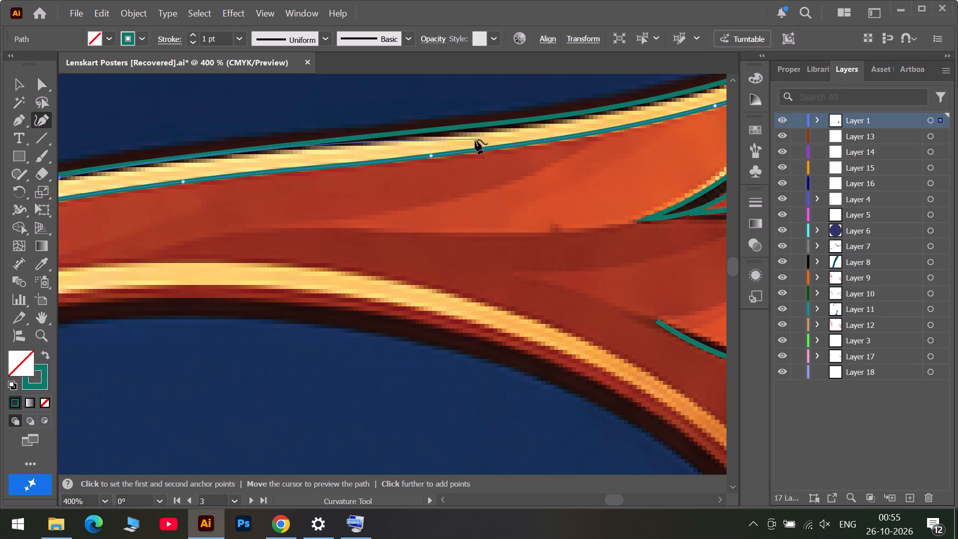
pyautogui.click(414, 137)
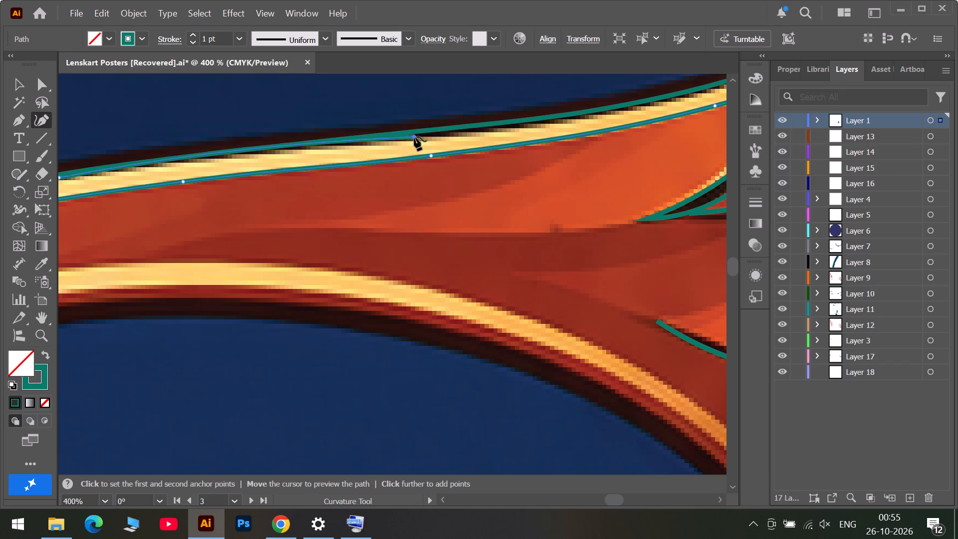
pyautogui.click(589, 116)
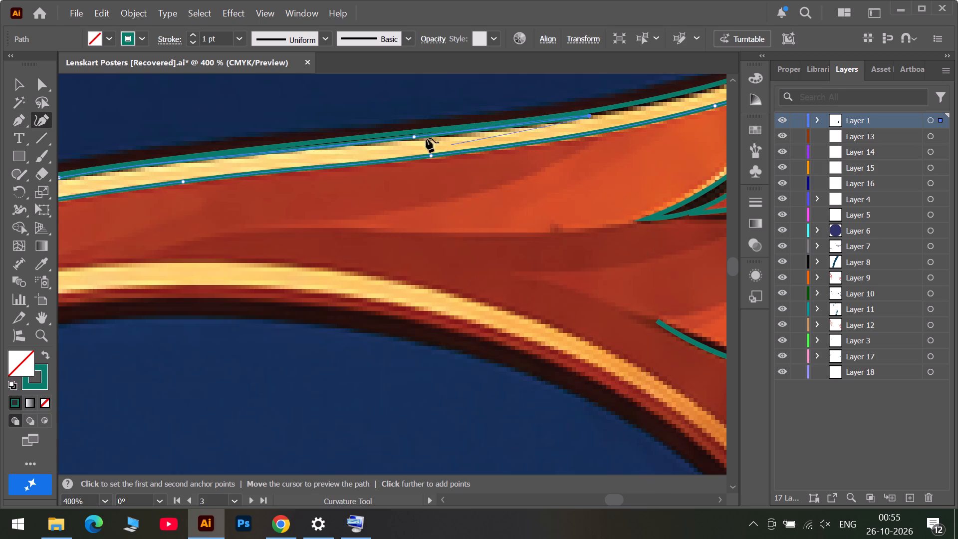
pyautogui.moveTo(414, 135); pyautogui.dragTo(407, 135)
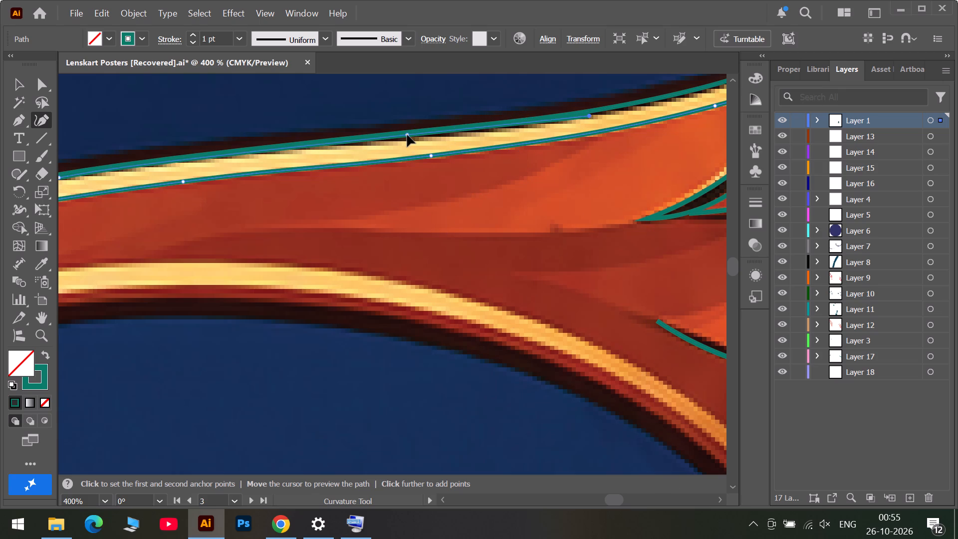
pyautogui.moveTo(407, 135); pyautogui.dragTo(407, 135)
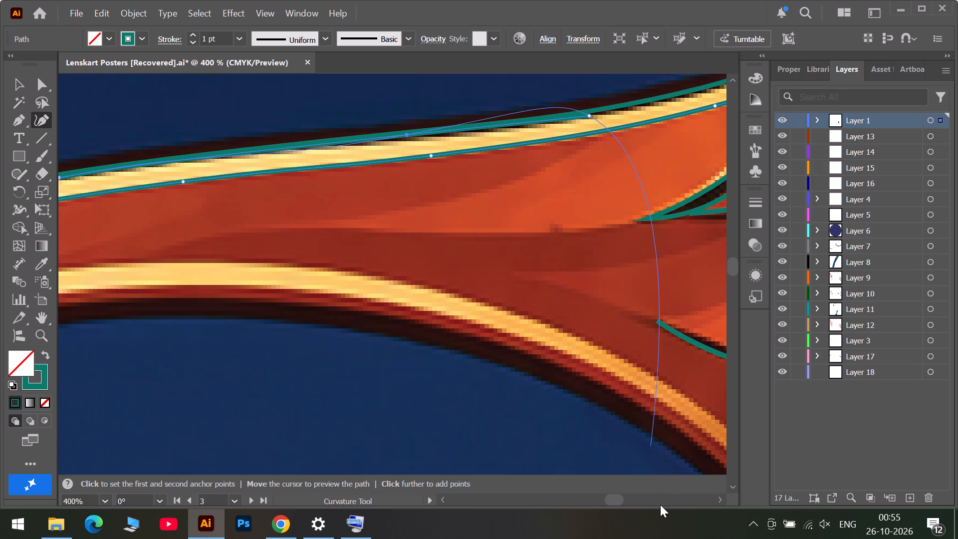
# Extend the outer gold edge to the right wing's tip with three anchors, adjusting the first, and close the path at the inner edge's end.
pyautogui.click(660, 502)
pyautogui.scroll(4, 520, 173)
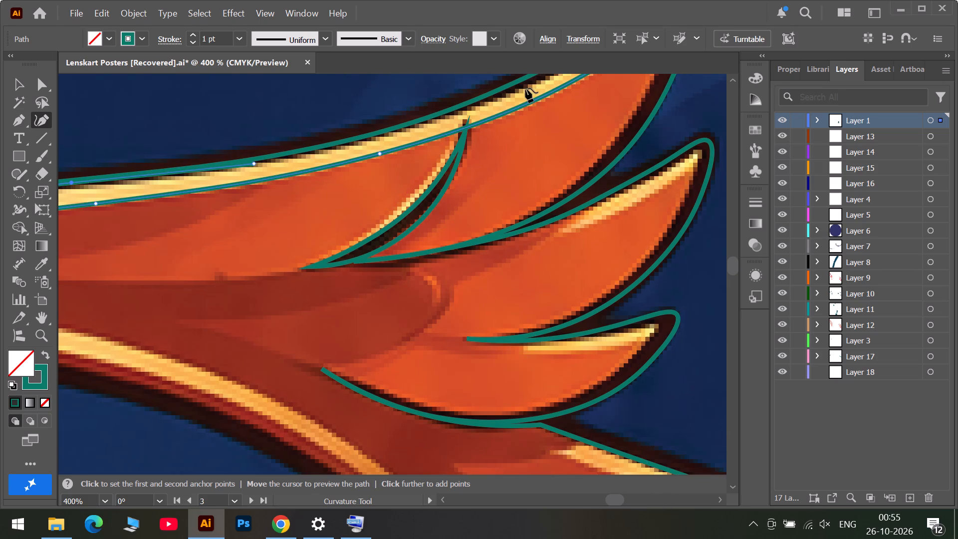
pyautogui.click(505, 96)
pyautogui.scroll(5, 531, 87)
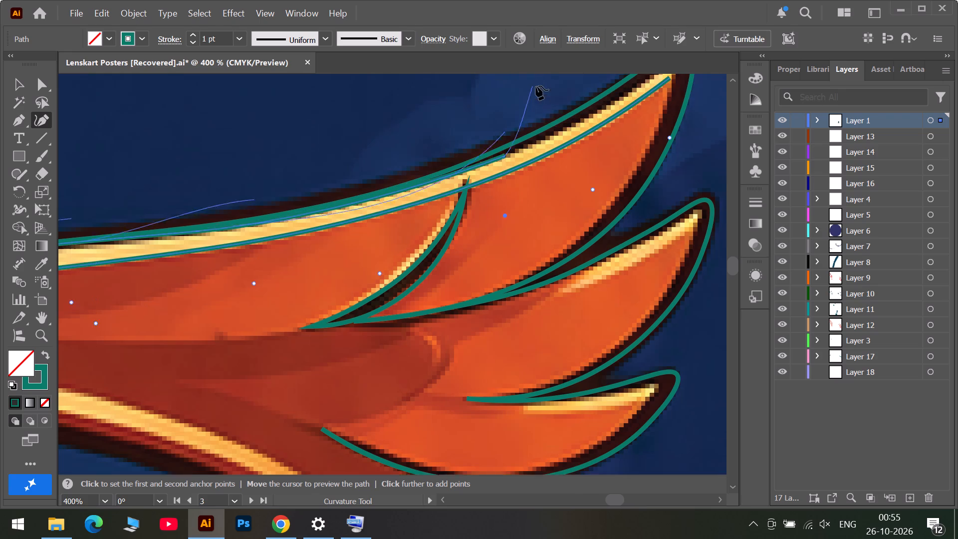
pyautogui.scroll(1, 536, 86)
pyautogui.click(650, 88)
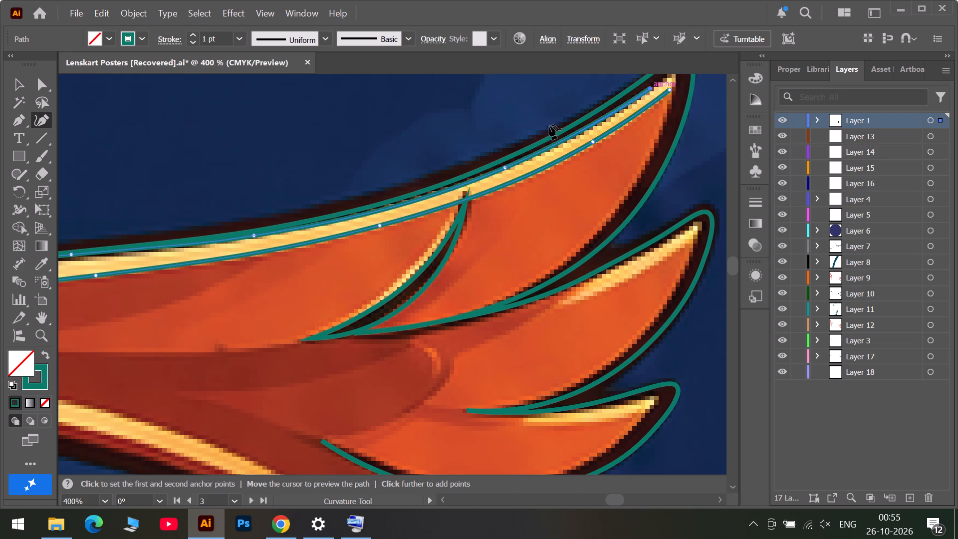
pyautogui.click(504, 166)
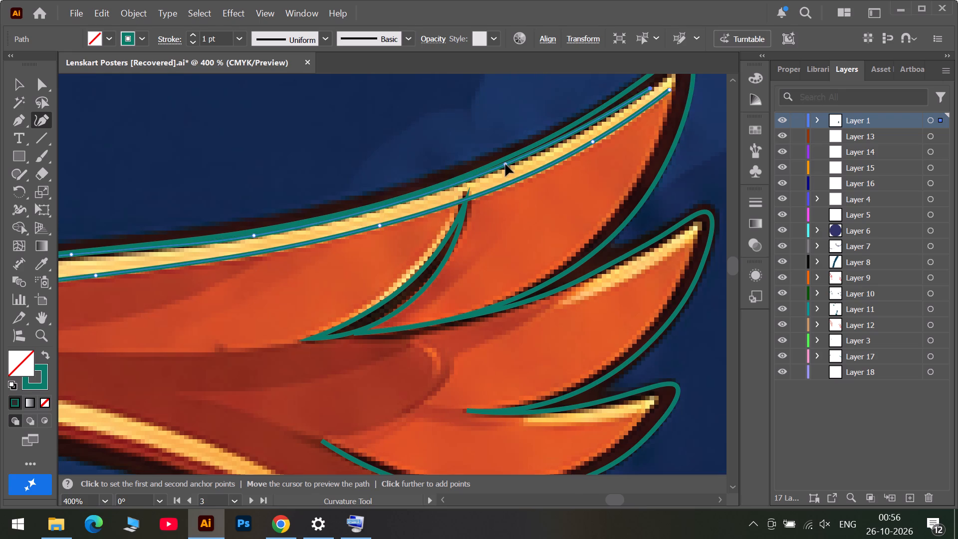
pyautogui.scroll(4, 669, 88)
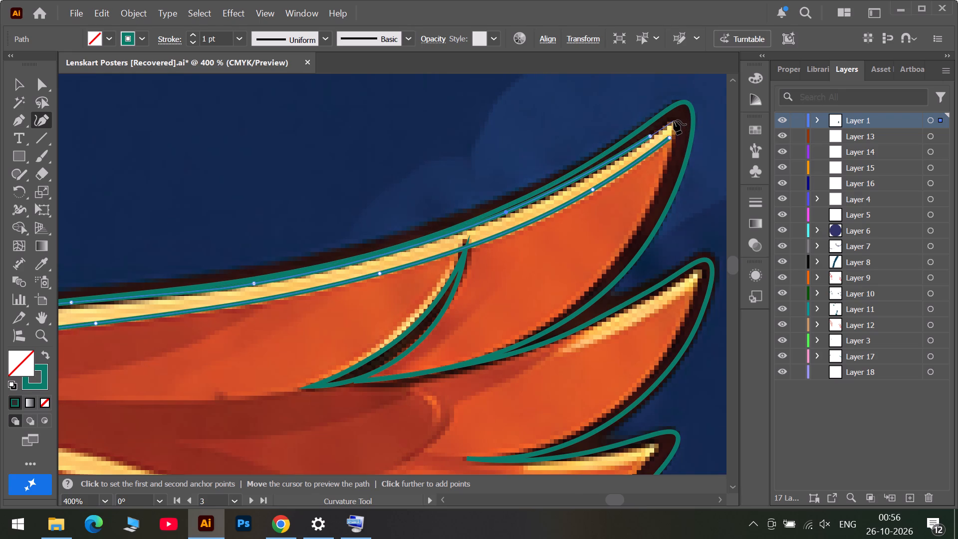
pyautogui.click(674, 120)
pyautogui.click(669, 139)
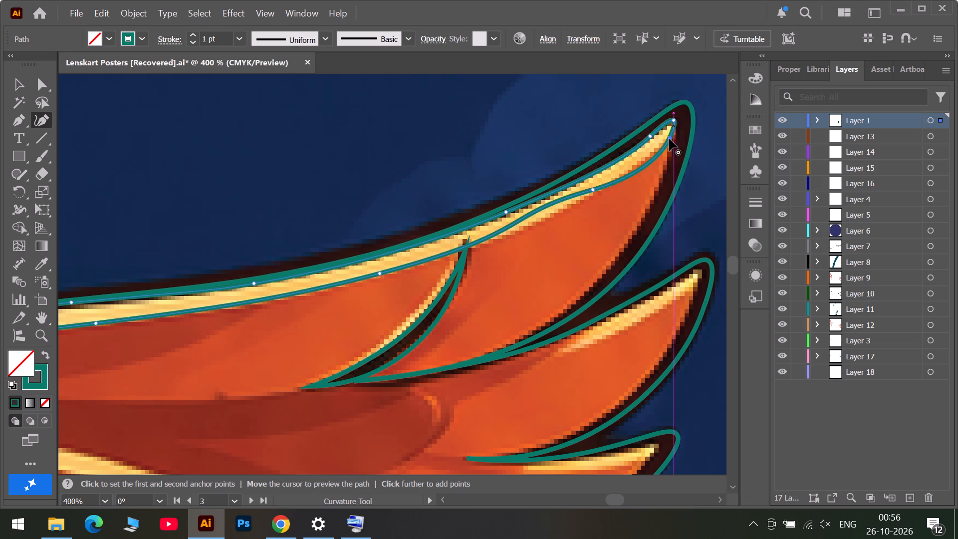
# Refine the closed trim's lower edge near the right wing tip by repositioning its anchors and adding two more to follow the gold band.
pyautogui.moveTo(669, 139); pyautogui.dragTo(672, 133)
pyautogui.moveTo(593, 188); pyautogui.dragTo(549, 220)
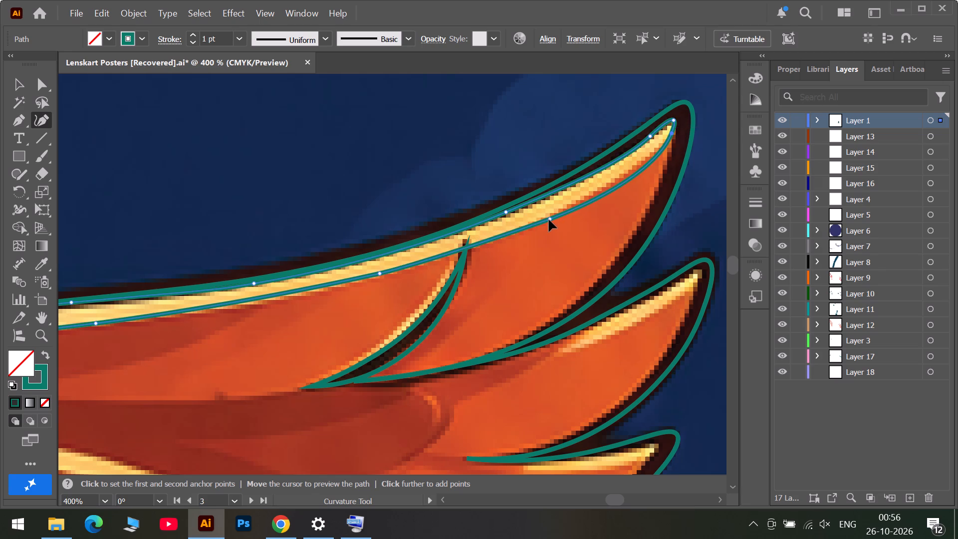
pyautogui.moveTo(549, 220); pyautogui.dragTo(547, 222)
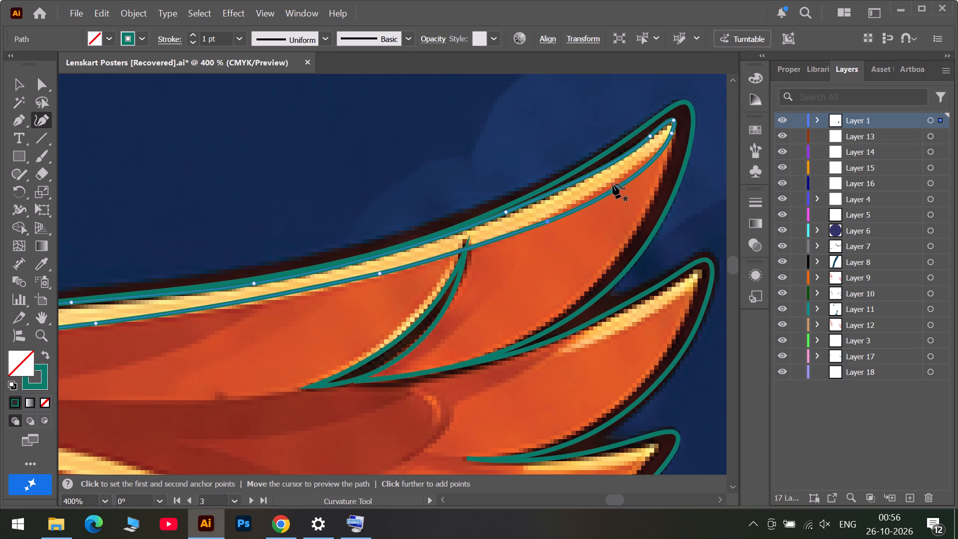
pyautogui.moveTo(619, 185); pyautogui.dragTo(624, 177)
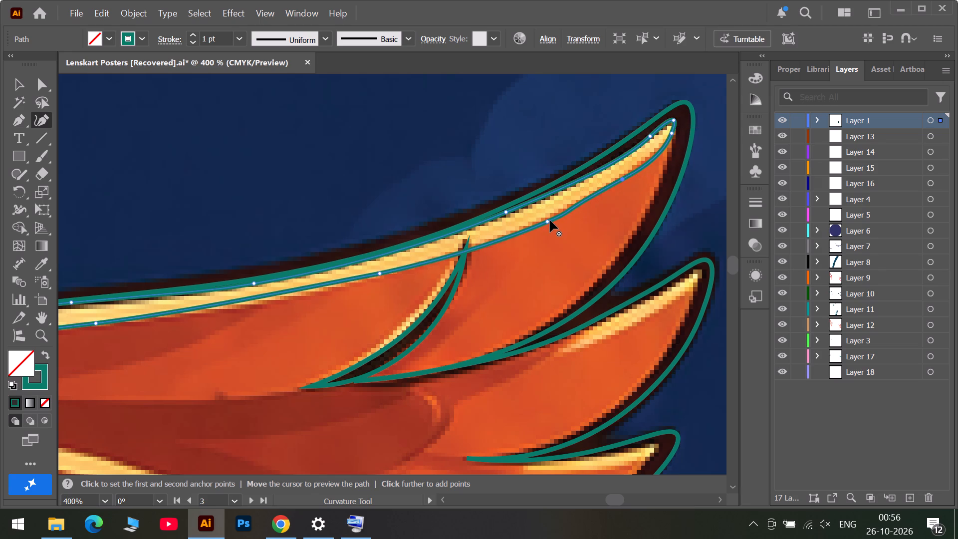
pyautogui.moveTo(548, 220); pyautogui.dragTo(522, 227)
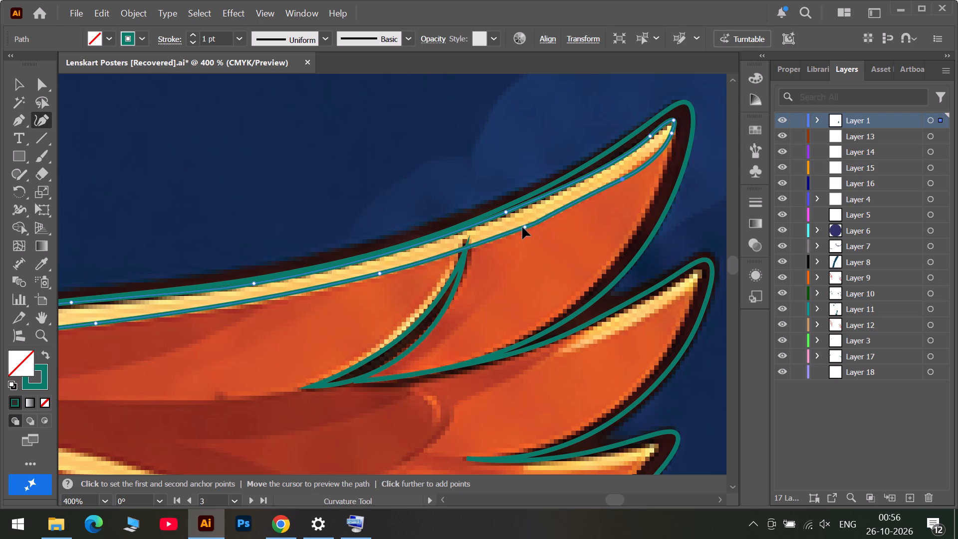
pyautogui.moveTo(522, 227); pyautogui.dragTo(512, 232)
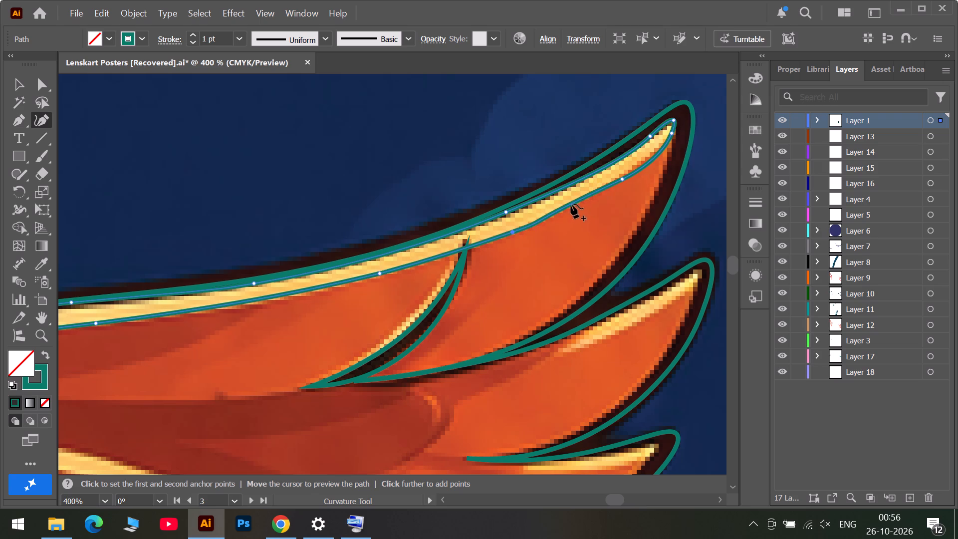
pyautogui.moveTo(579, 200); pyautogui.dragTo(581, 201)
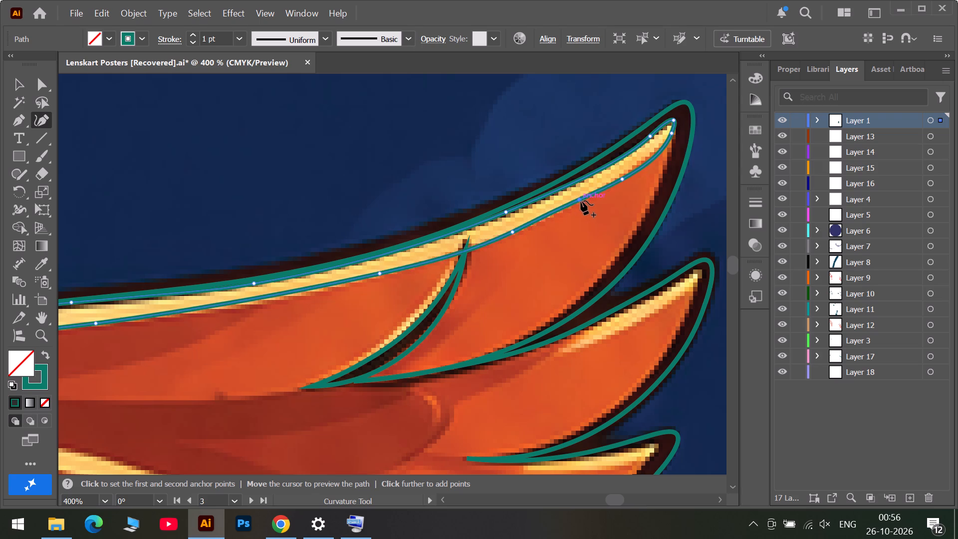
pyautogui.moveTo(581, 201); pyautogui.dragTo(586, 201)
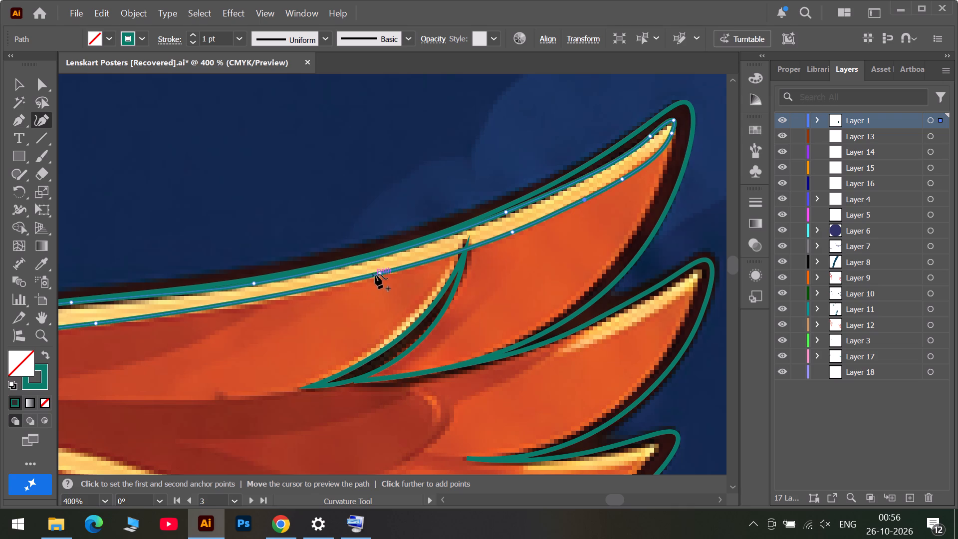
# Start a new Curvature path along the right lens's gold rim, placing two anchors from its tapered end beside the bridge.
pyautogui.keyDown('alt'); pyautogui.scroll(-1, 372, 271); pyautogui.keyUp('alt')
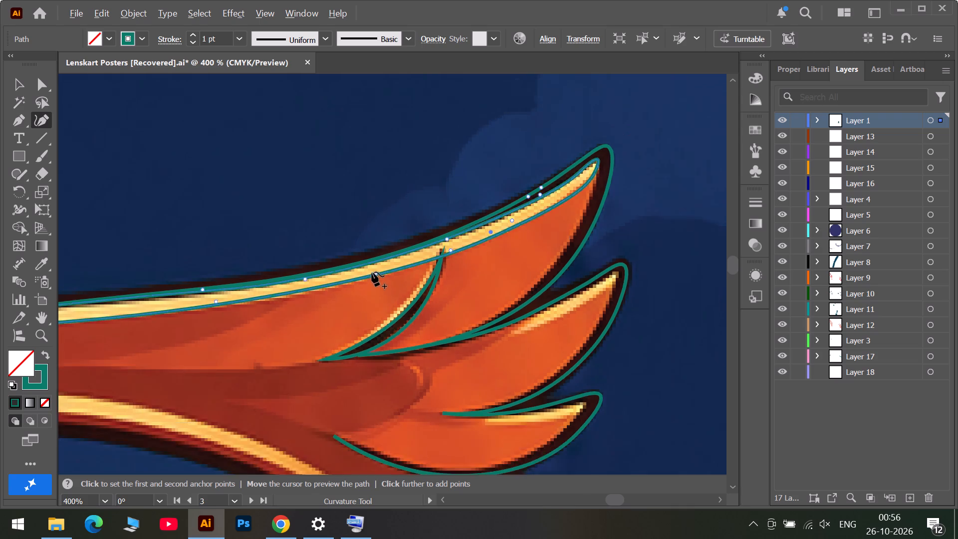
pyautogui.keyDown('alt'); pyautogui.scroll(-1, 372, 272); pyautogui.keyUp('alt')
pyautogui.scroll(-10, 375, 277)
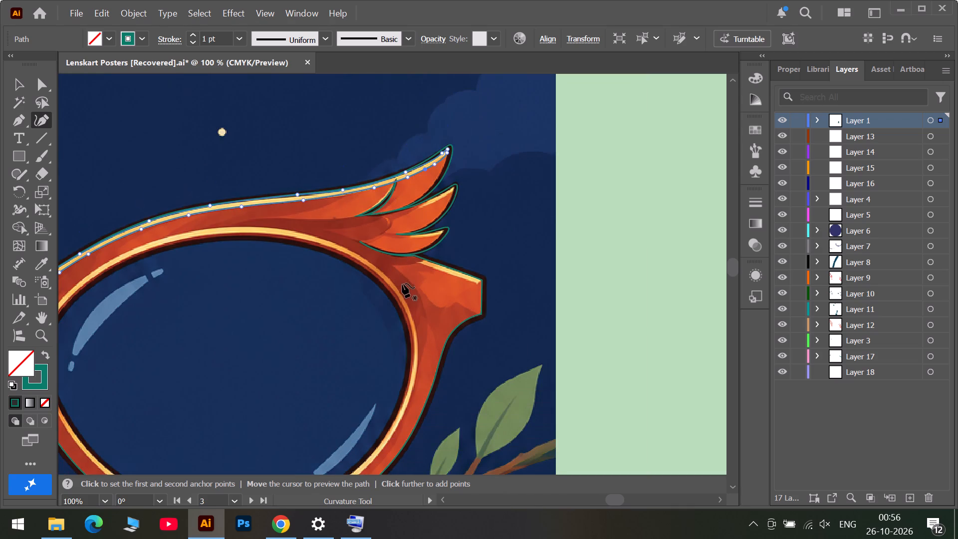
pyautogui.scroll(-6, 402, 283)
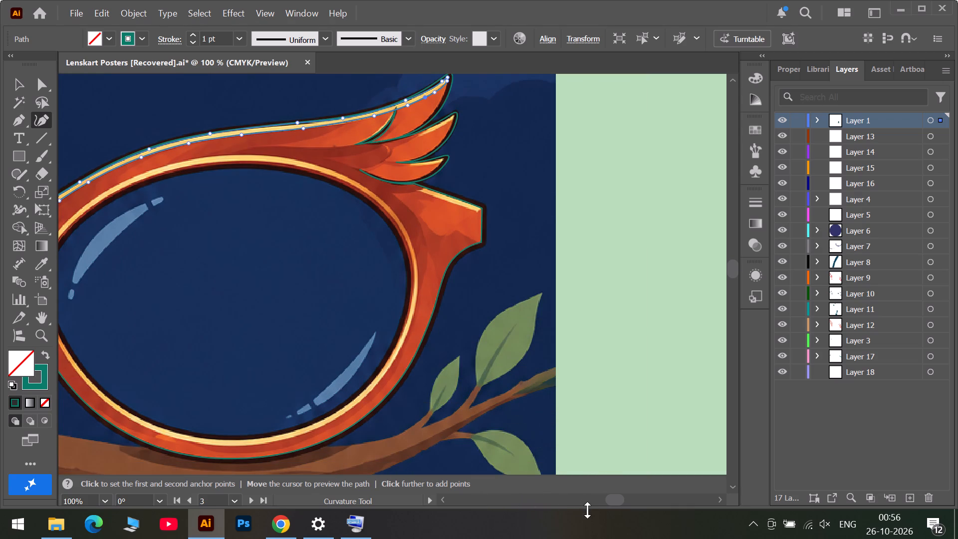
pyautogui.click(593, 503)
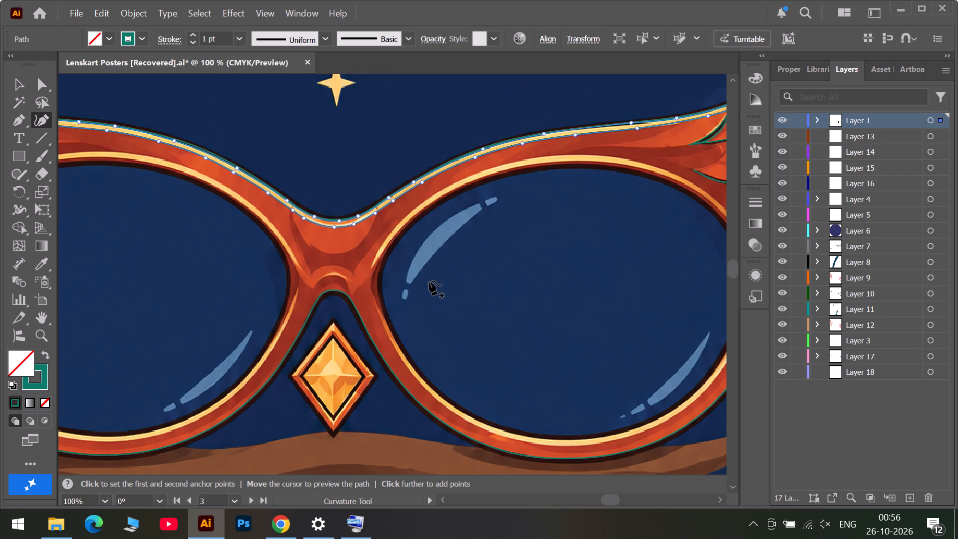
pyautogui.scroll(4, 429, 281)
pyautogui.keyDown('alt'); pyautogui.scroll(2, 355, 280); pyautogui.keyUp('alt')
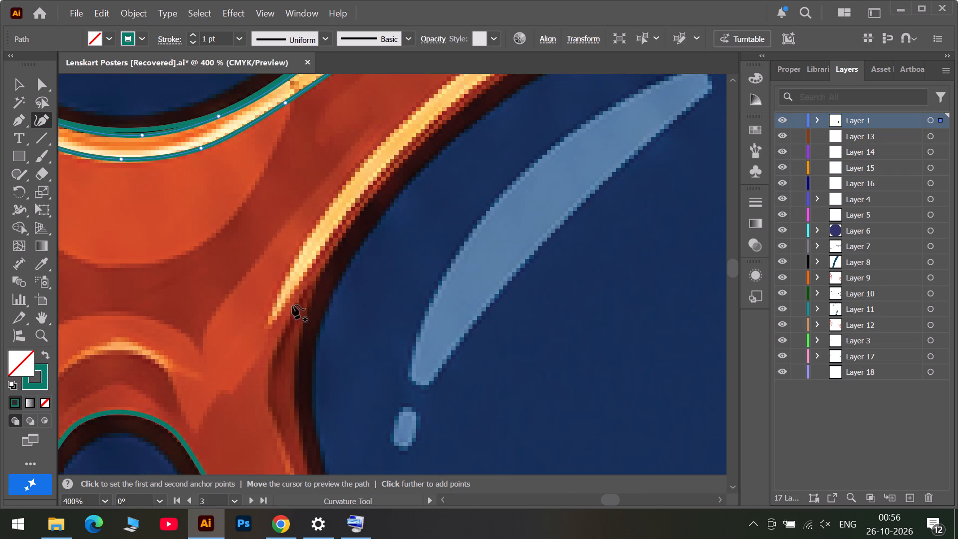
pyautogui.click(265, 323)
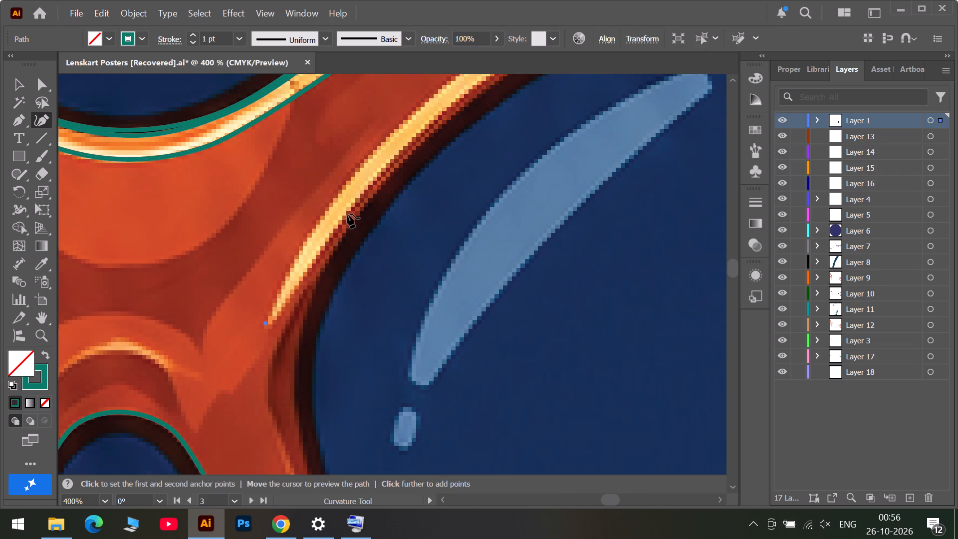
pyautogui.click(347, 214)
pyautogui.click(758, 526)
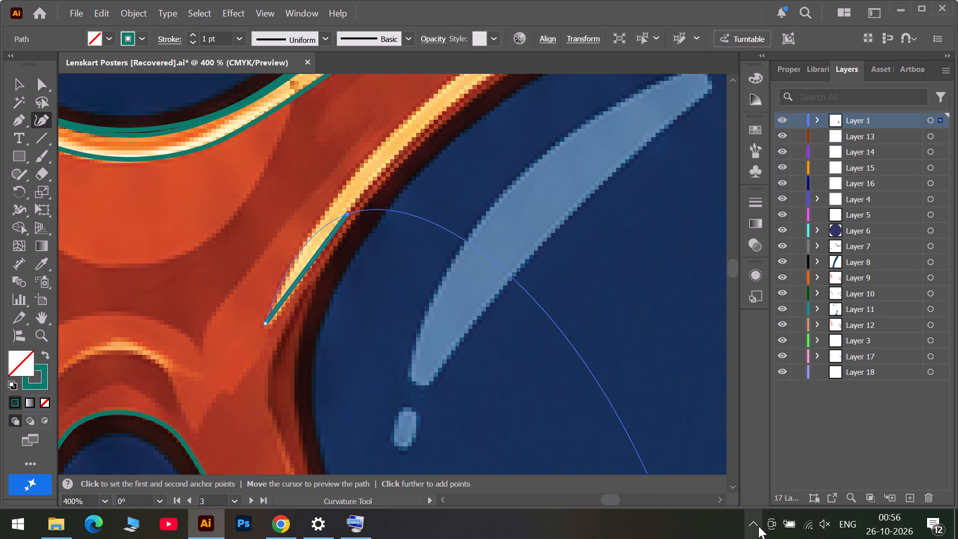